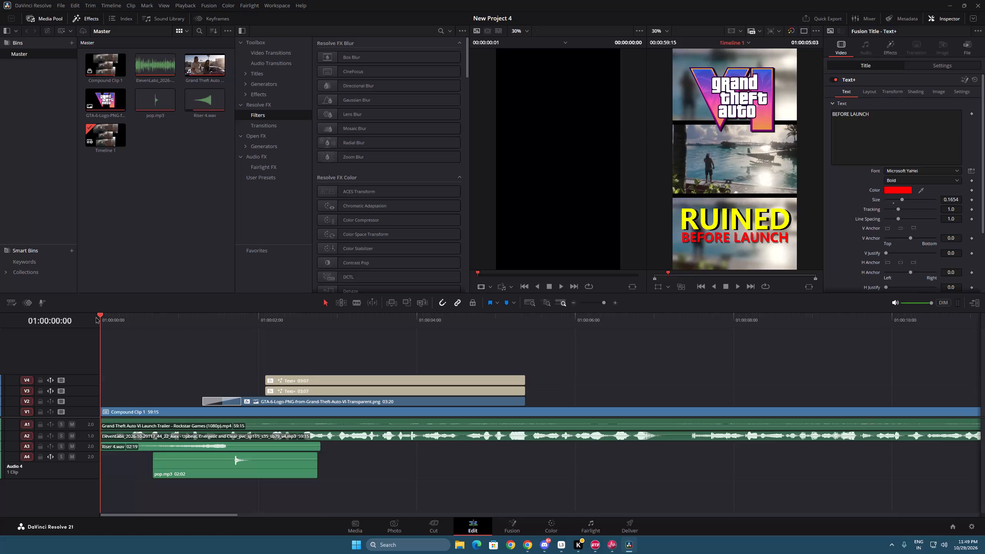
Play the opening seconds of Timeline 1 from the start to review the logo, titles and sound effects.
key(space)
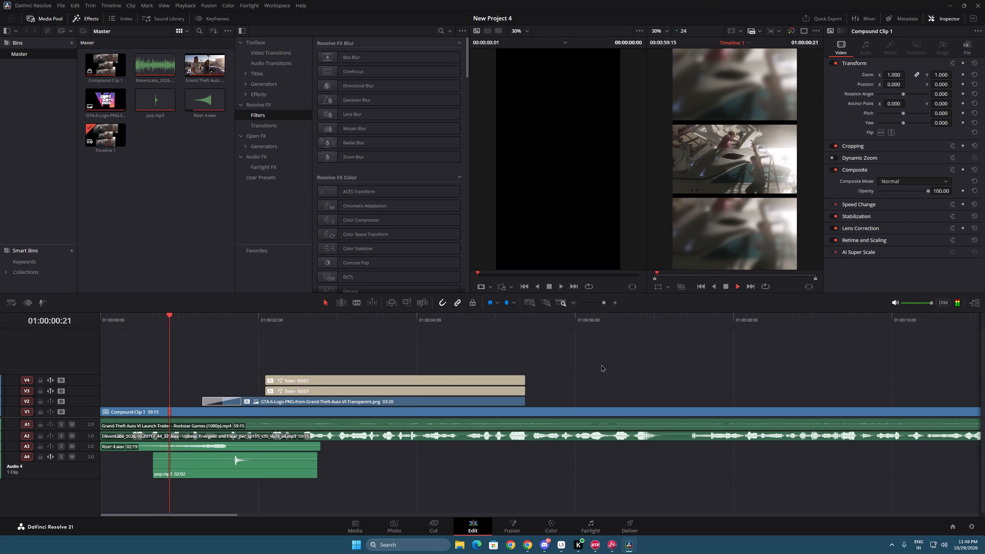
key(space)
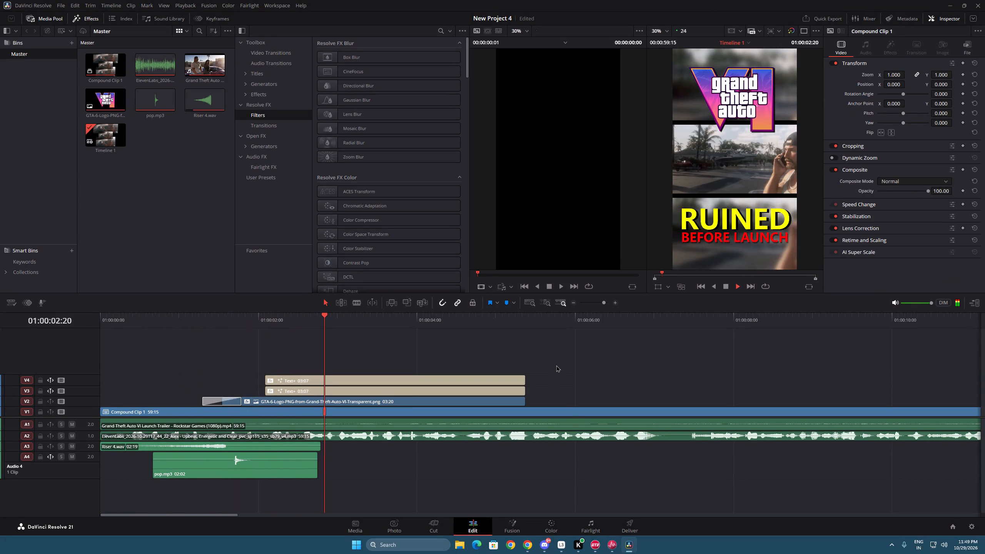
Select the ElevenLabs voiceover clip on audio track A2 and launch a workspace tool.
click(498, 434)
click(511, 437)
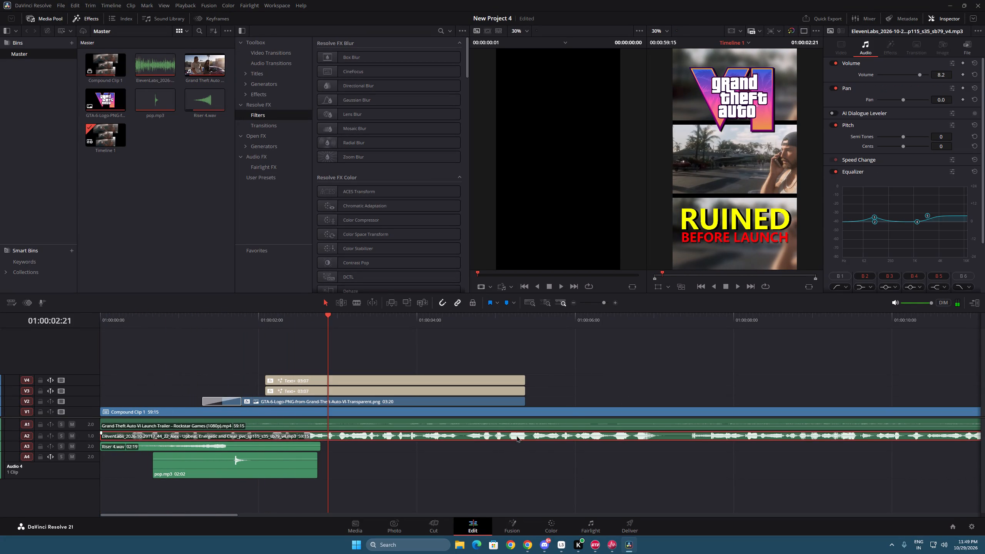
click(273, 3)
click(357, 204)
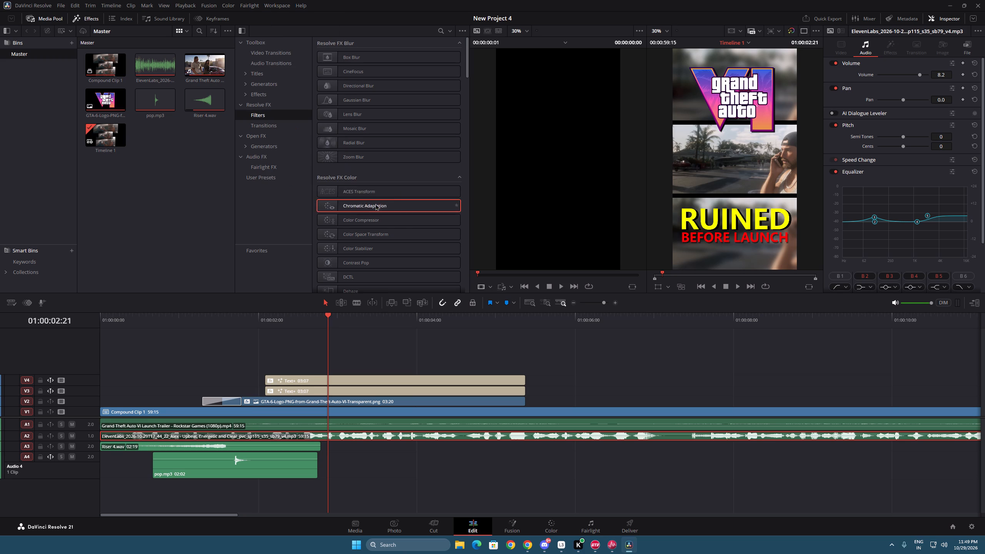
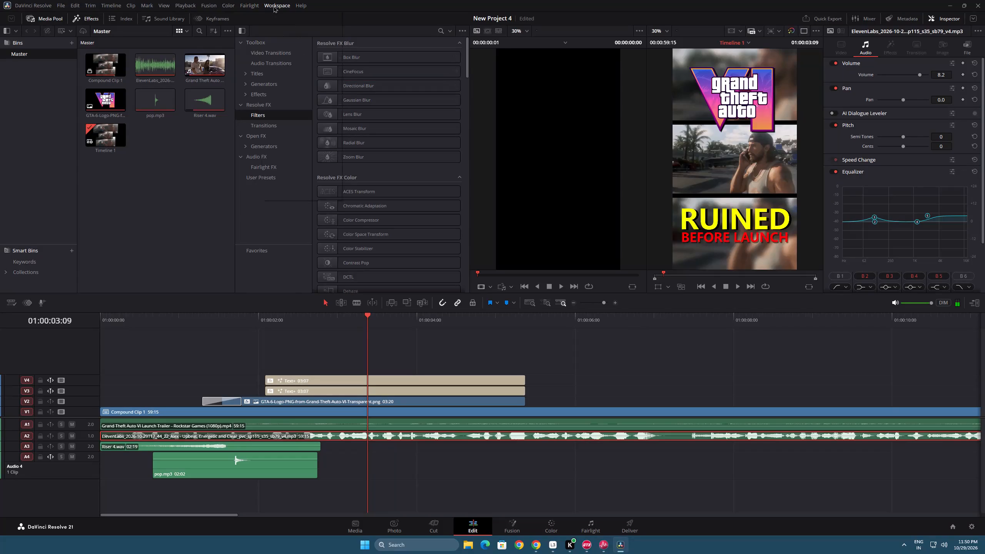
Launch a workspace script for Timeline 1.
click(331, 191)
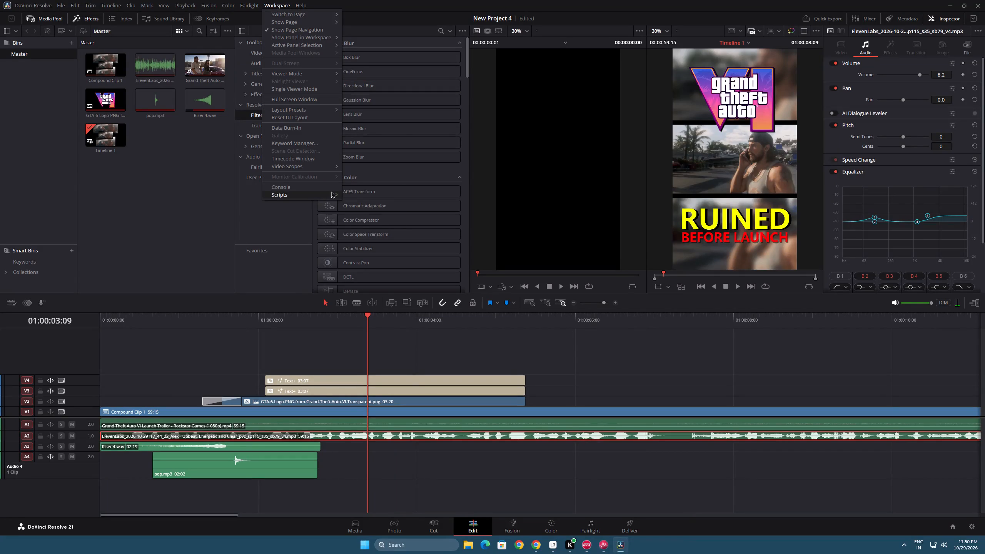
click(372, 201)
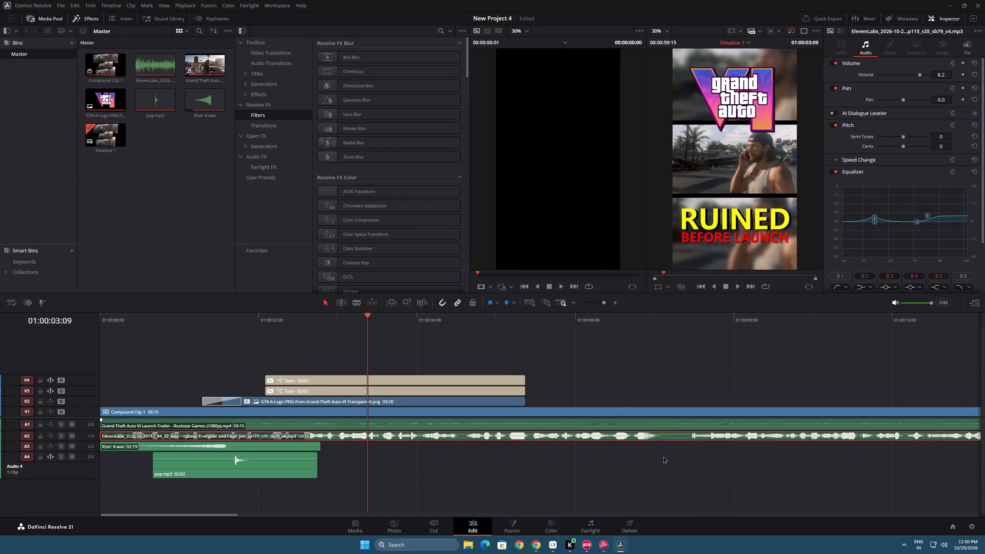
Switch to Loggy3, start a new recording session and minimize its window.
click(551, 548)
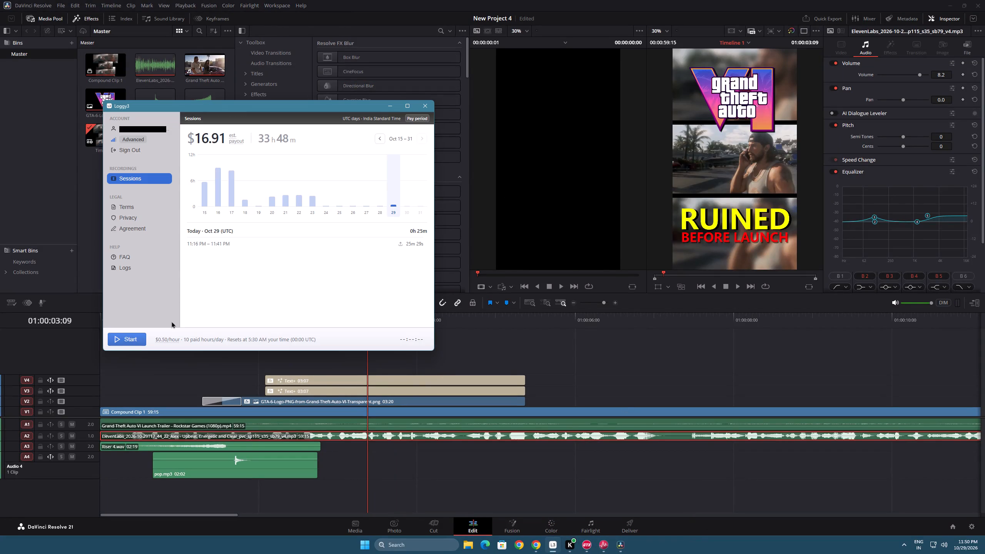
click(129, 341)
click(390, 111)
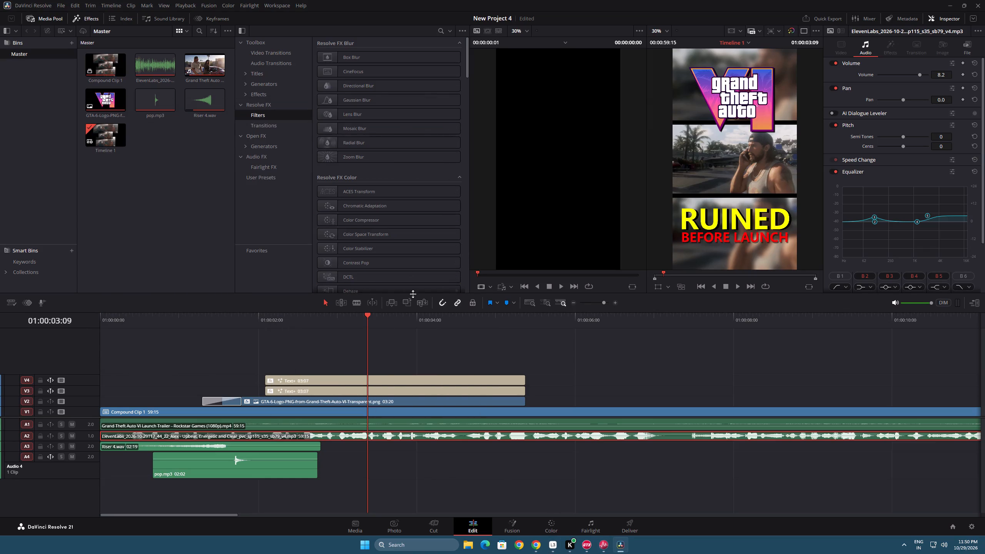
Move the playhead to 01:00:03:11 and try to play Timeline 1 from there.
right_drag(452, 264, 467, 256)
click(486, 416)
click(373, 314)
key(space)
key(space)
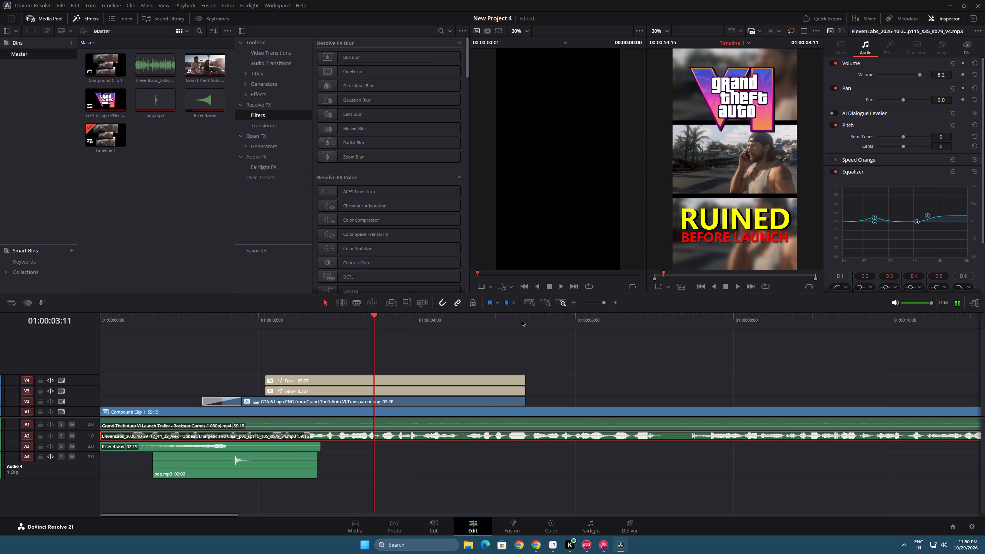
key(space)
click(741, 286)
click(736, 287)
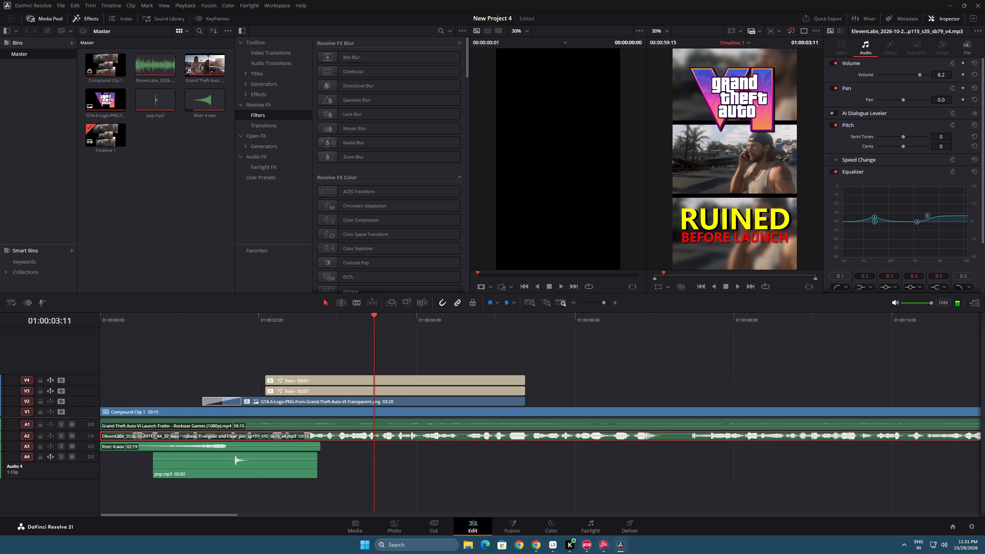
Check the background apps running in Windows, including the hidden system tray icons.
click(599, 553)
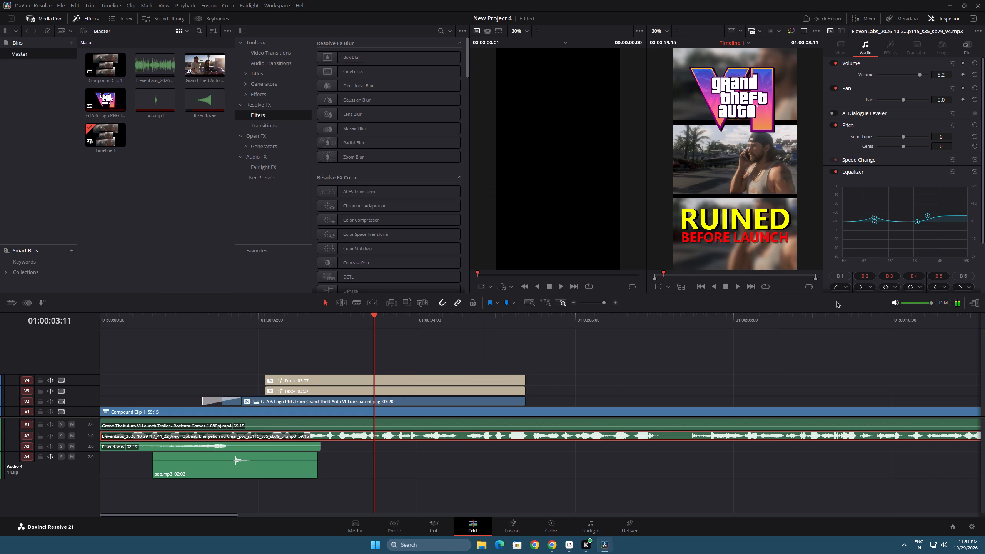
click(360, 423)
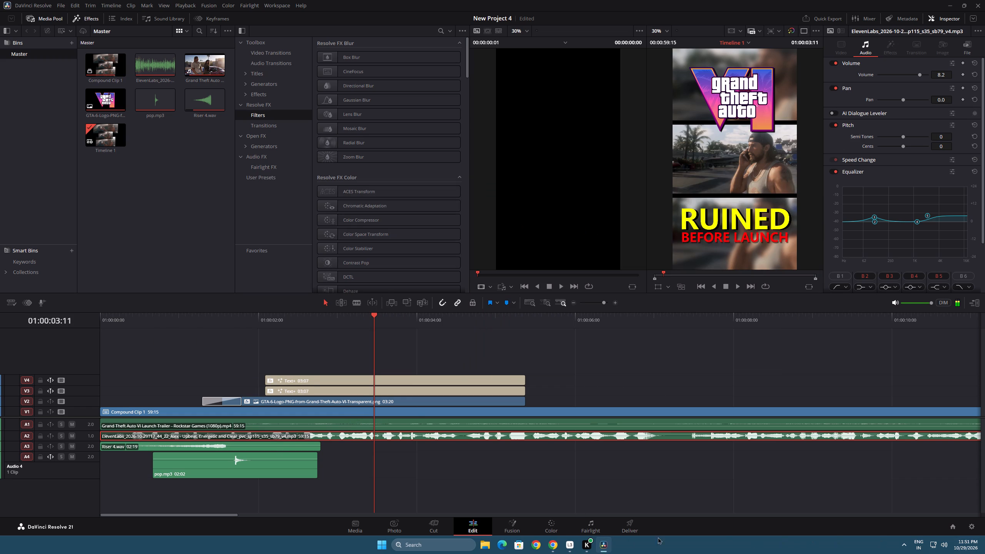
click(899, 545)
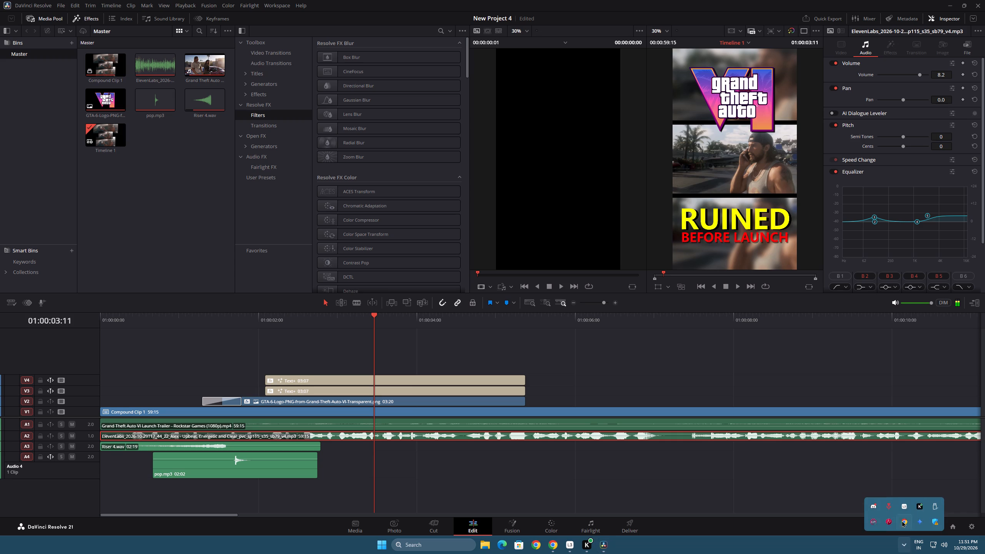
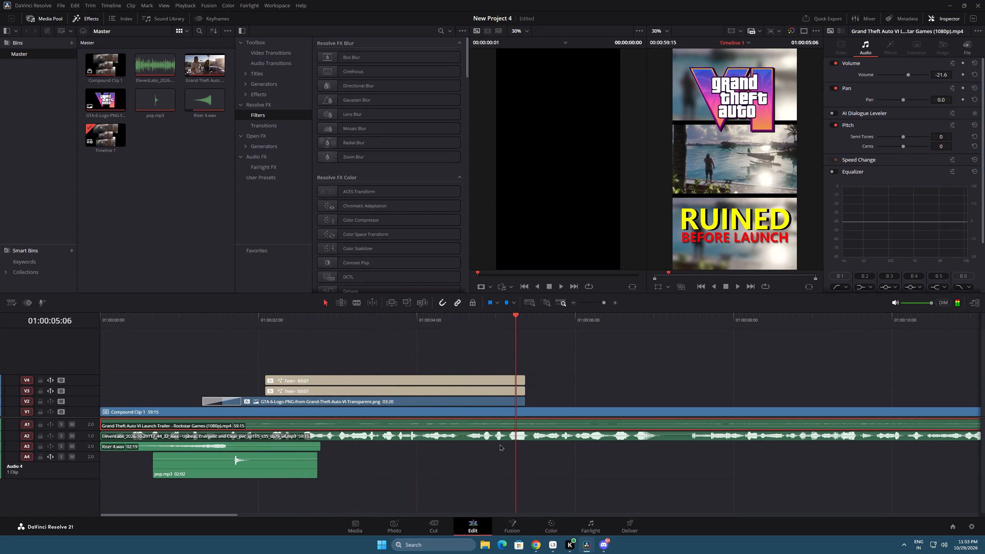
Launch the AutoCut workspace script with the ElevenLabs voiceover clip on audio track A2 selected.
click(486, 441)
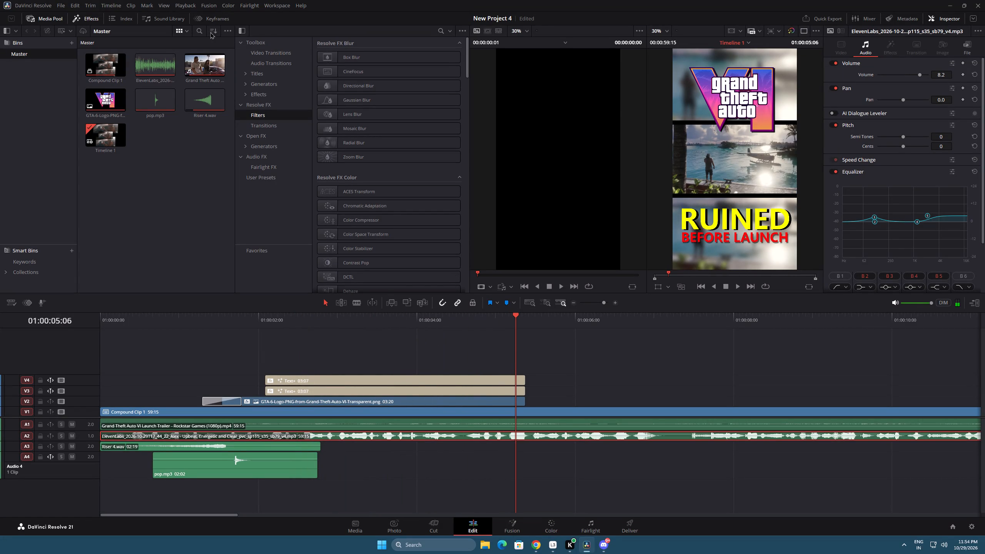
click(282, 3)
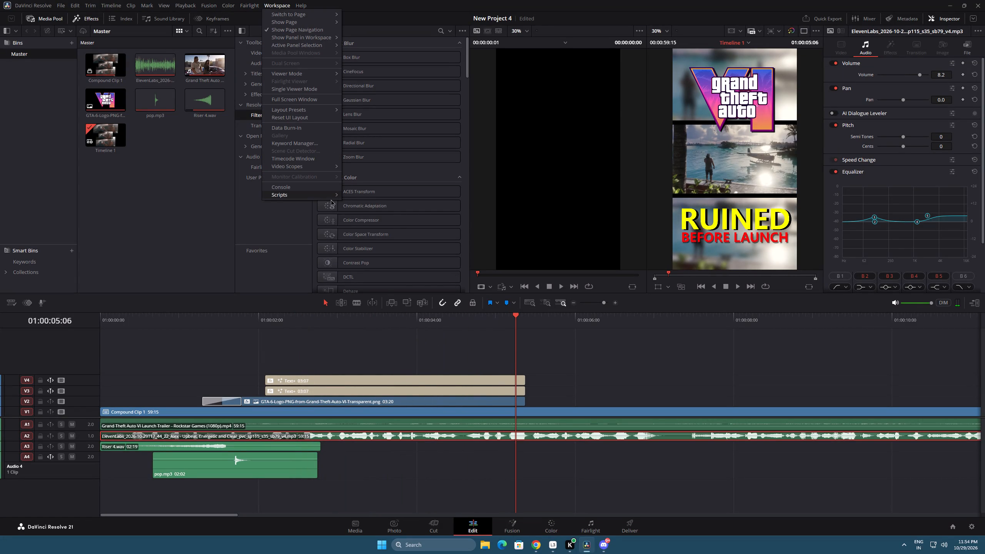
click(333, 196)
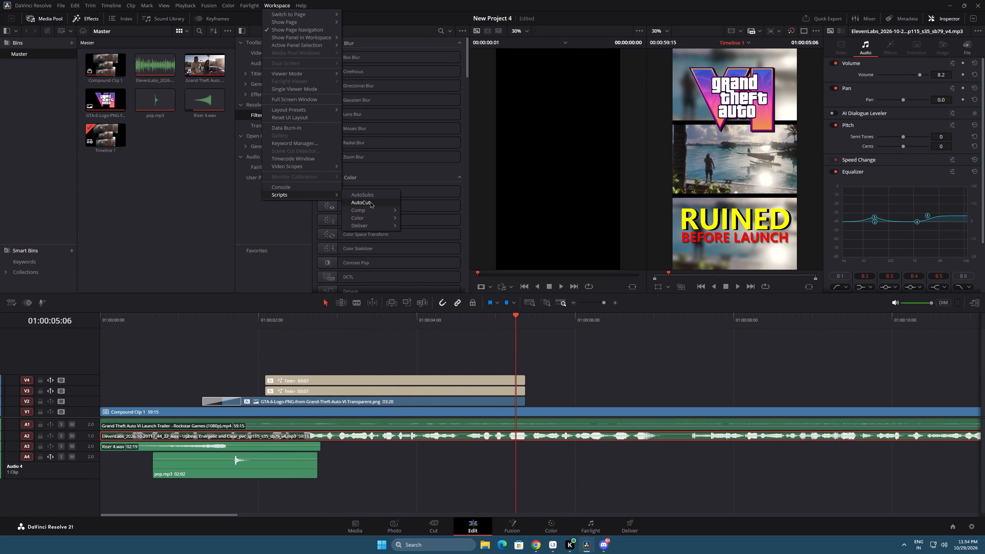
click(370, 201)
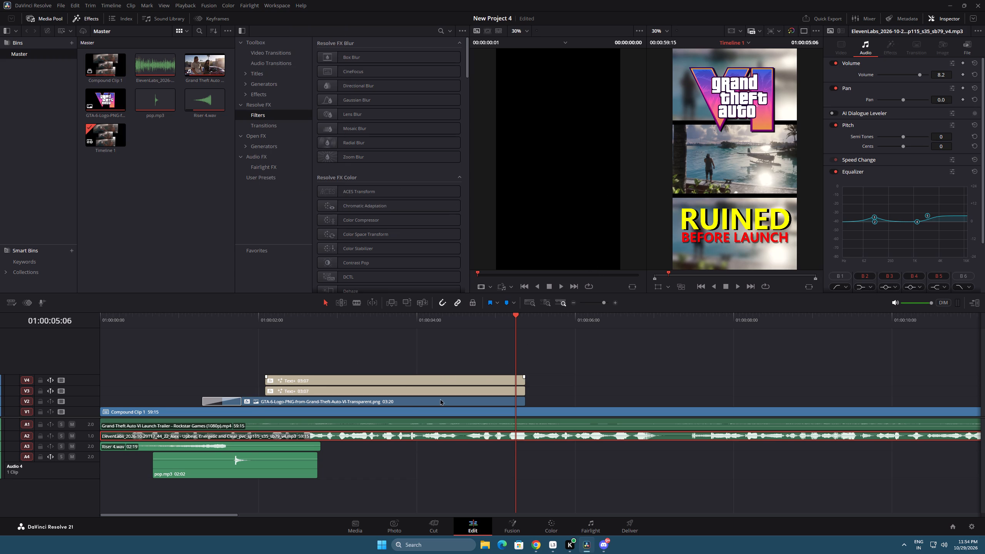
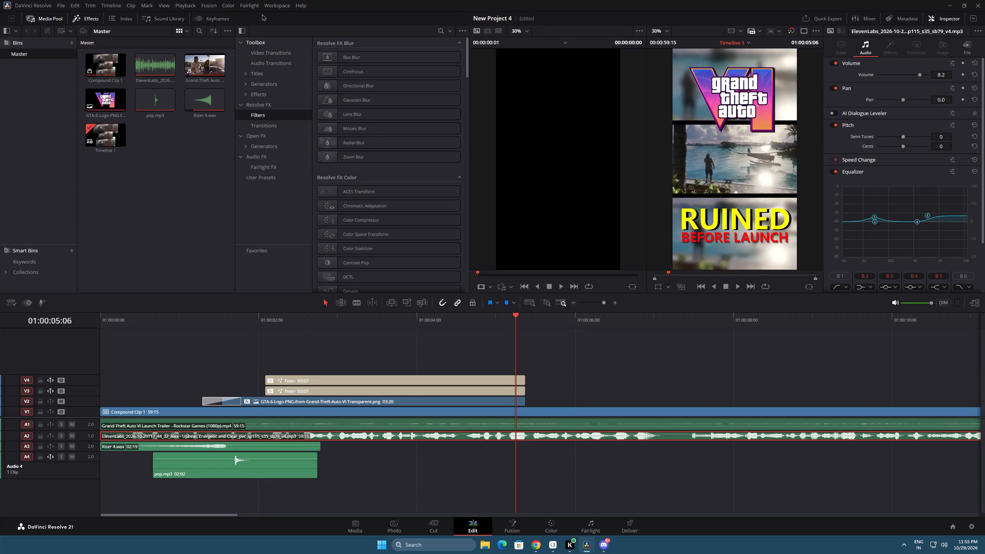
Launch the AutoSubs workspace script for the timeline.
click(272, 3)
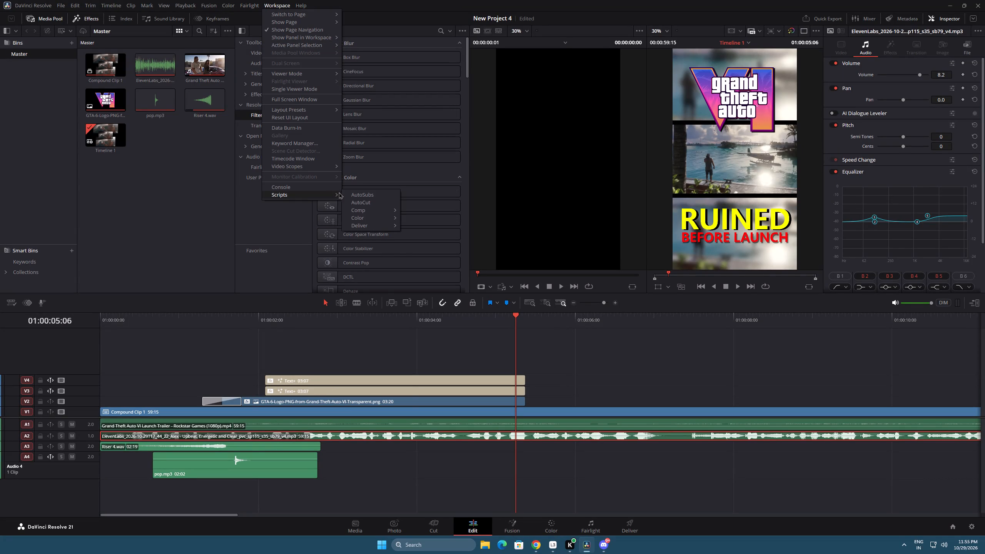
click(363, 197)
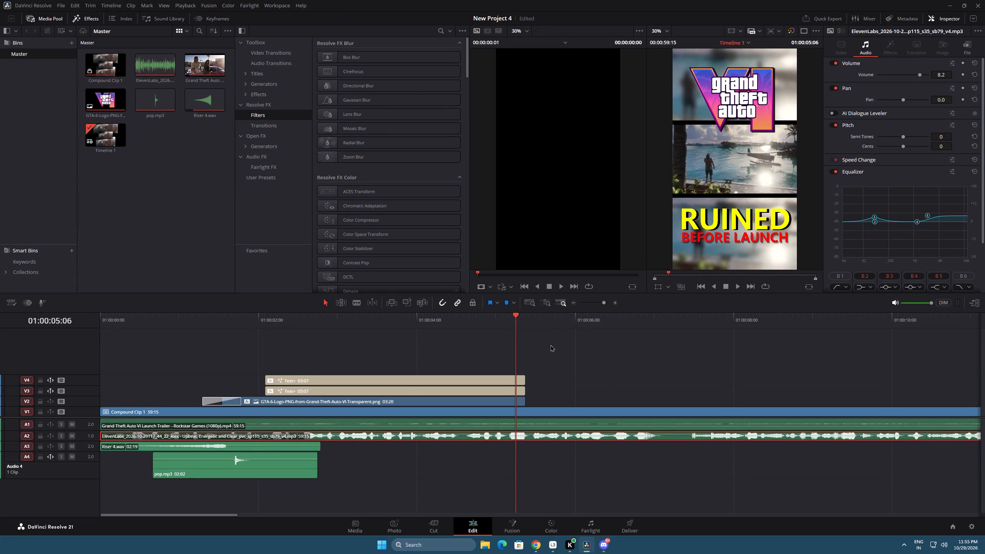
Play back the timeline from the end of the title section to about 01:00:07:11.
key(space)
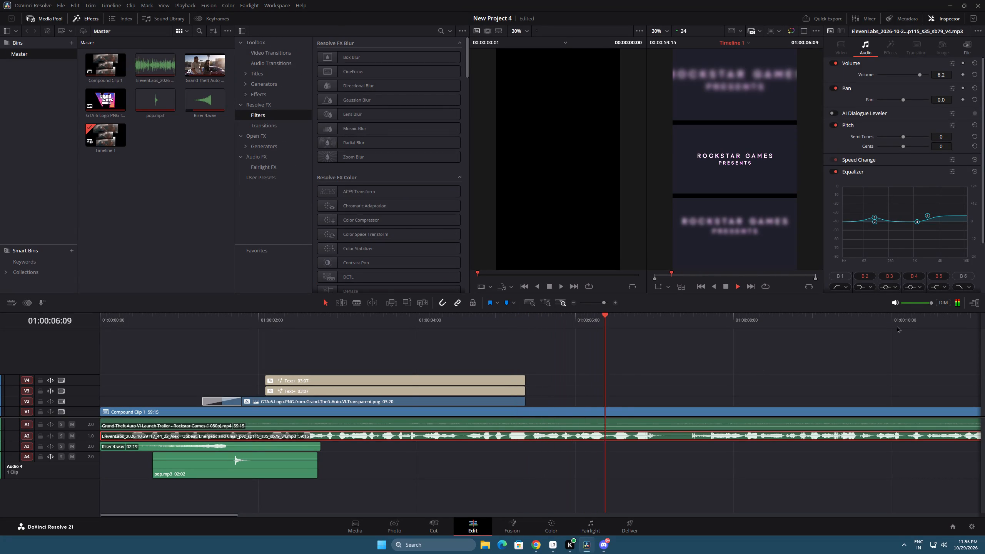
key(space)
Launch the AutoCut workspace script with the BEFORE LAUNCH title clip on video track V4 selected.
click(496, 380)
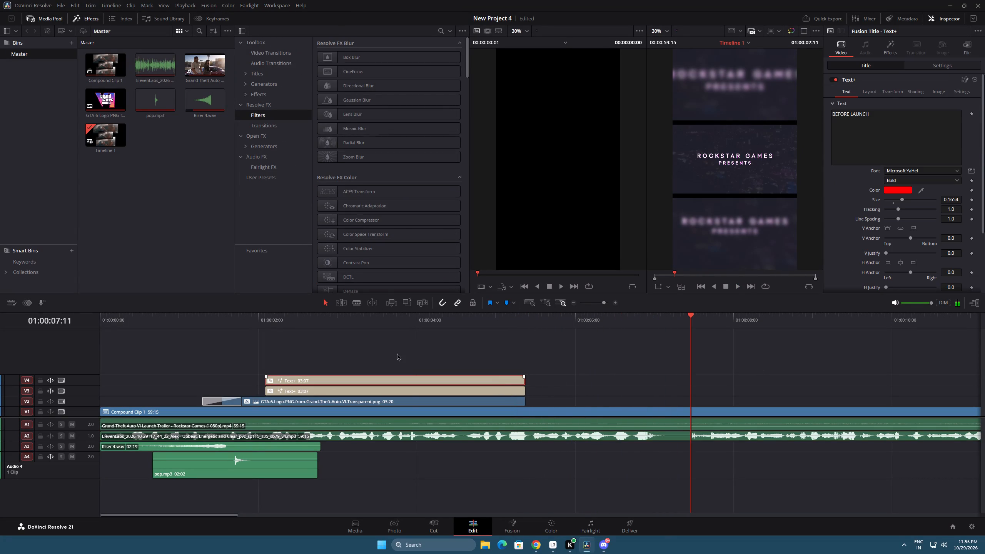
click(274, 5)
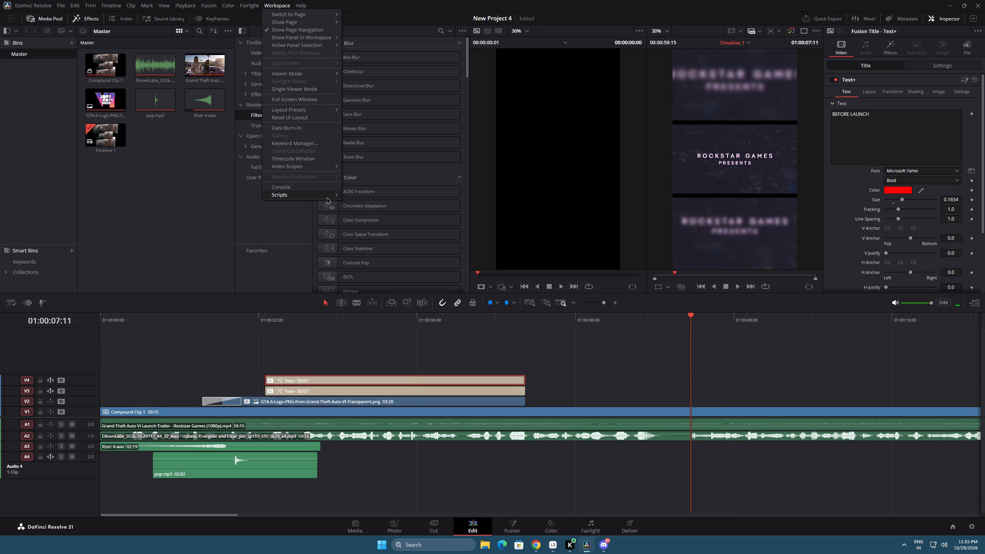
click(319, 195)
click(370, 202)
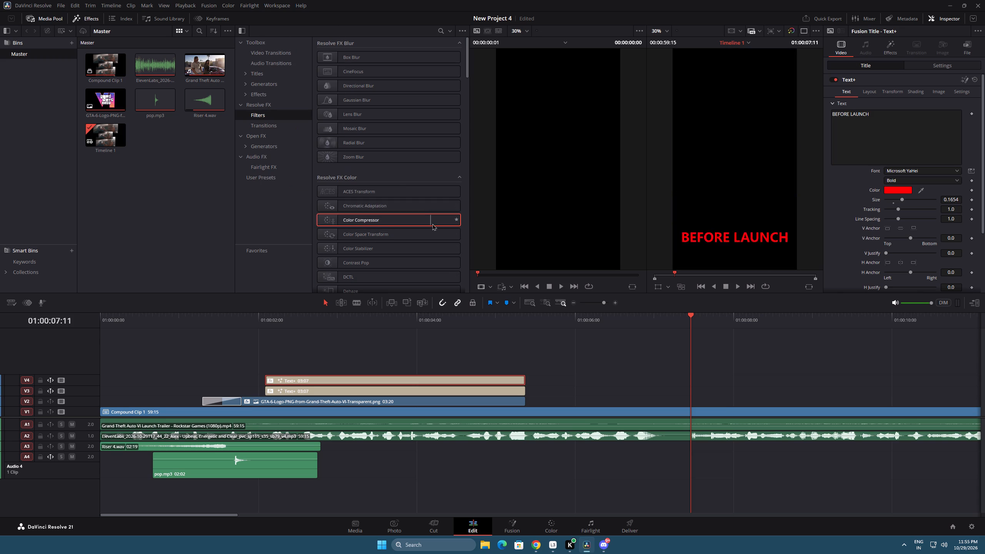
Launch the AutoSubs workspace script again with the BEFORE LAUNCH title clip still selected.
click(275, 5)
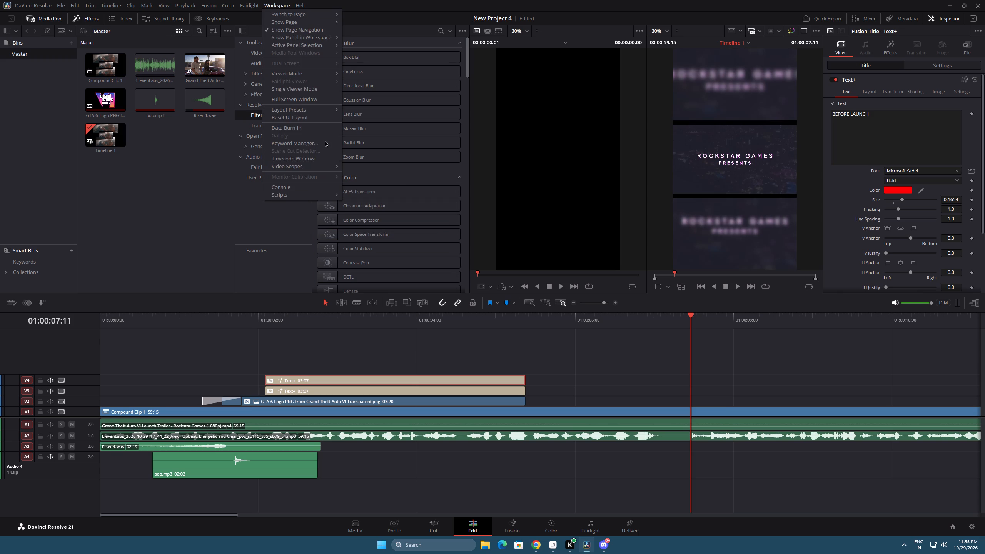
click(354, 196)
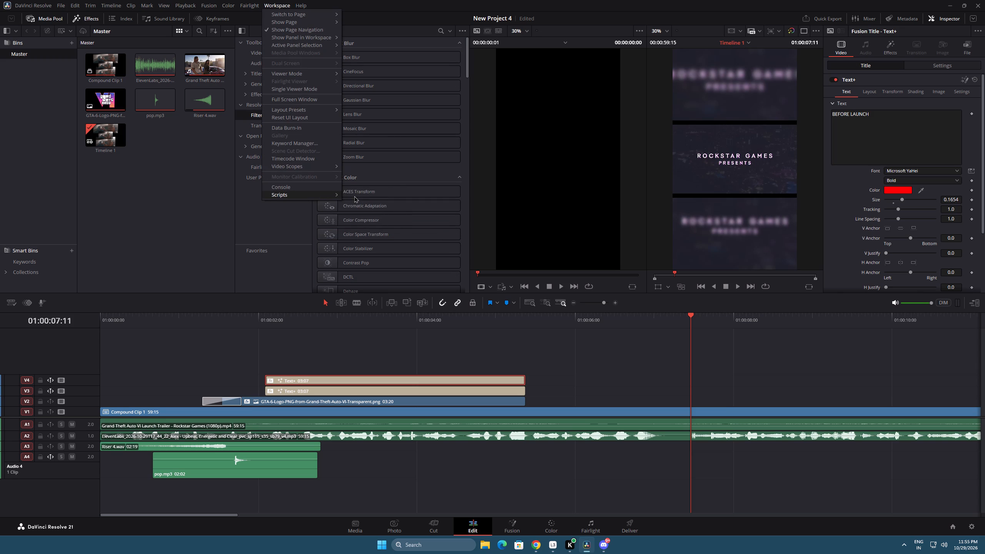
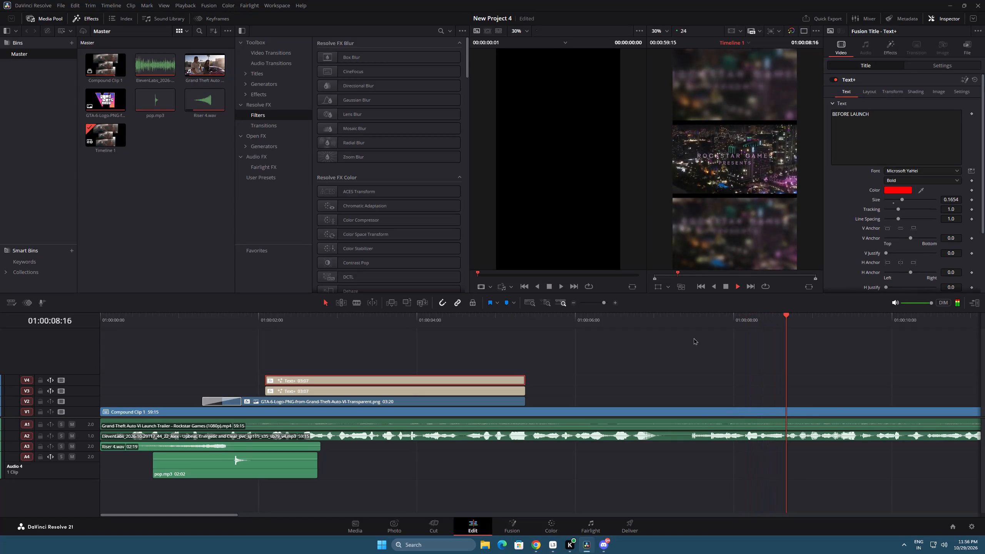
Stop playback and open Compound Clip 1 on video track V1 for color grading, setting its Mid/Detail to 100.
key(space)
click(693, 410)
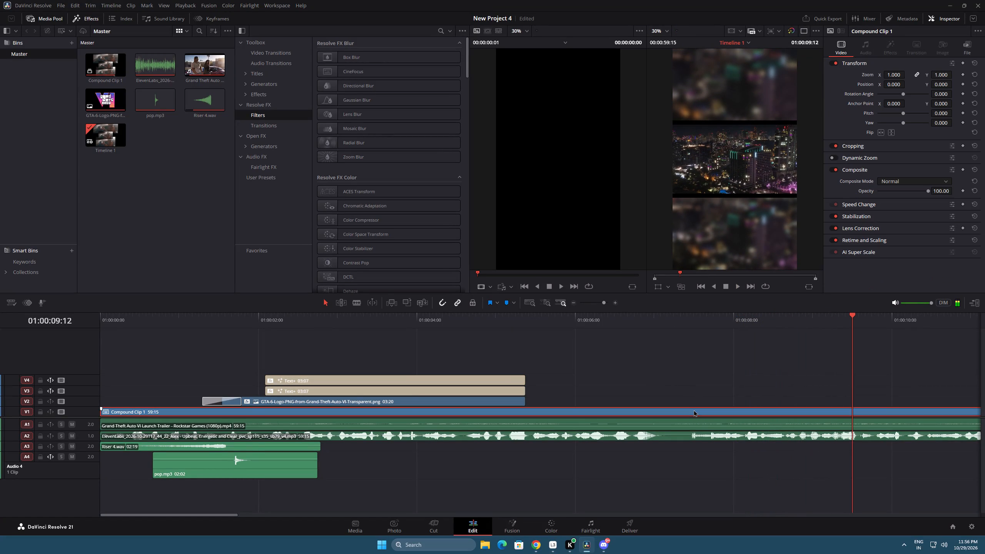
click(545, 530)
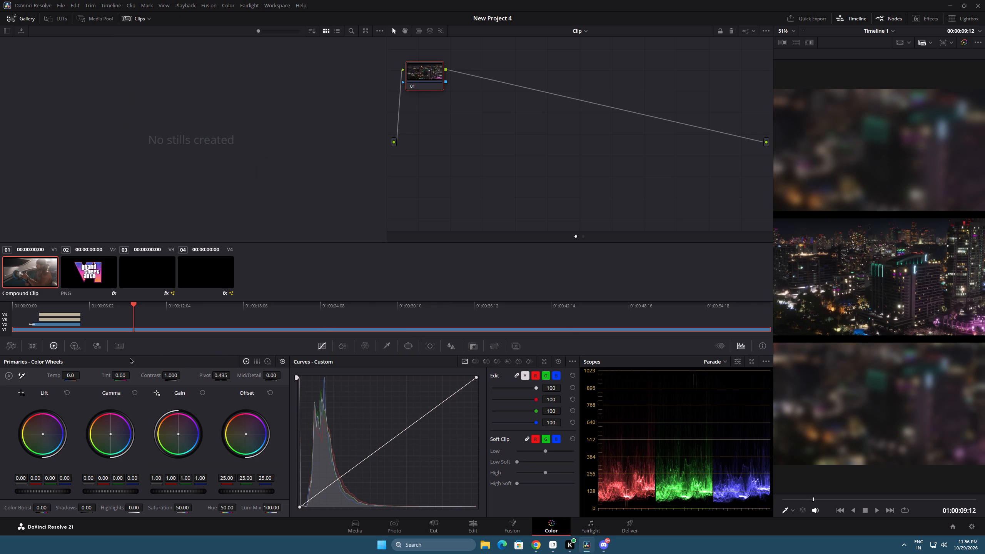
drag(276, 375, 456, 389)
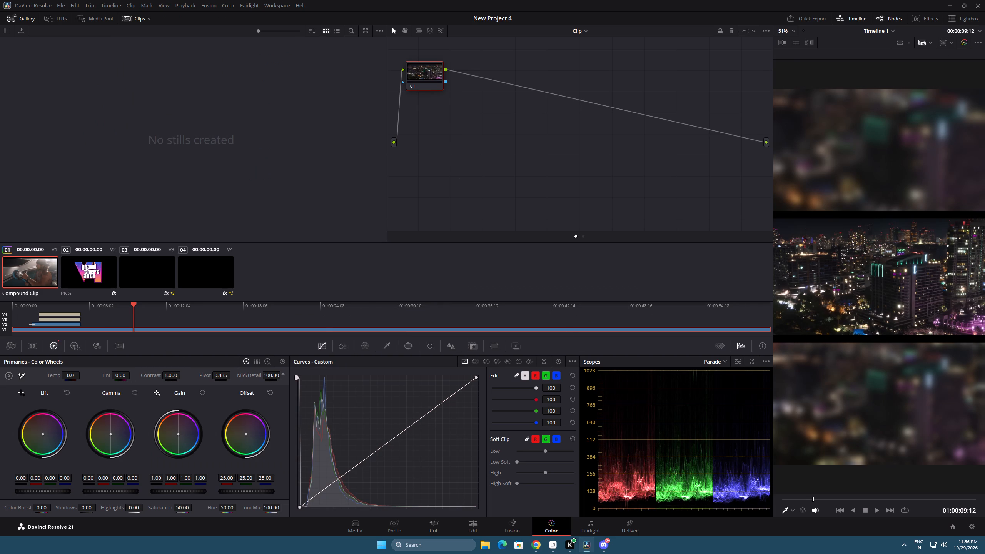
drag(456, 389, 482, 395)
Grade the compound clip at about 01:00:12:22 with color boost 8.50, shadows -4.00, highlights 6.00 and contrast 1.104.
key(space)
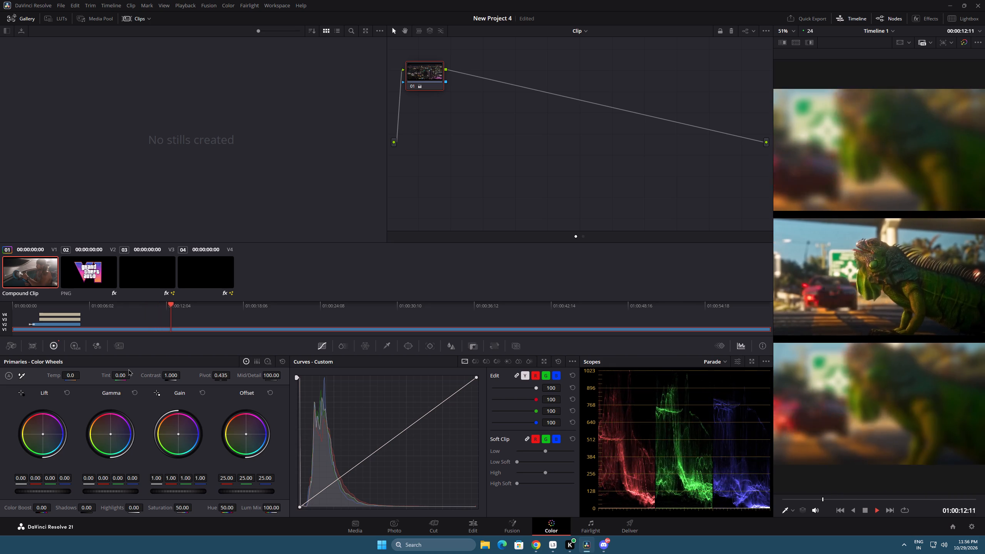
key(space)
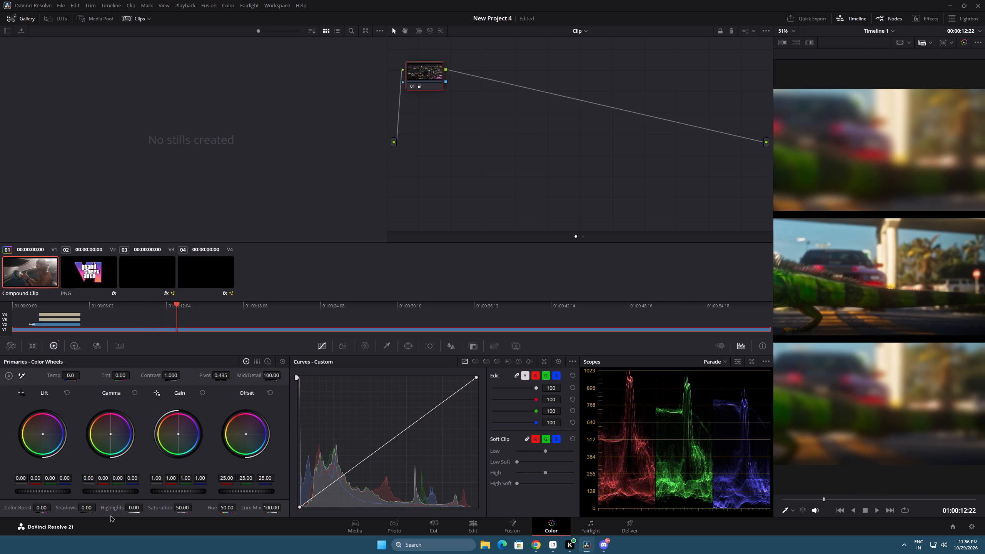
drag(45, 509, 60, 510)
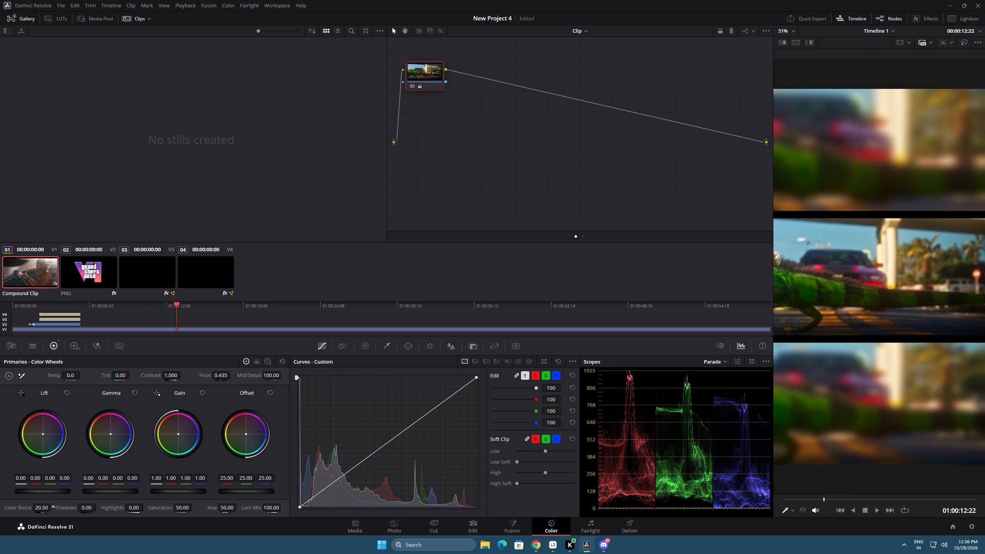
drag(60, 510, 51, 509)
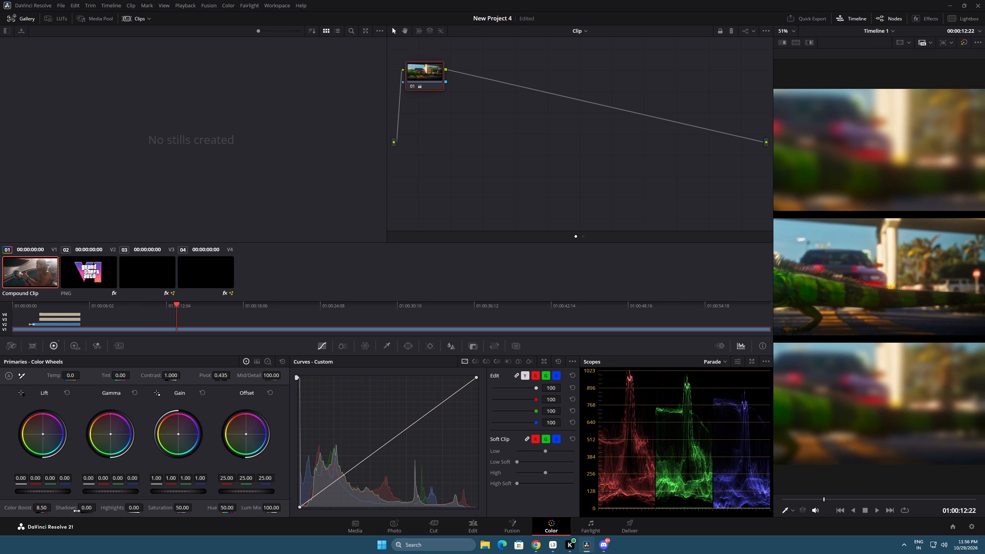
drag(87, 508, 454, 275)
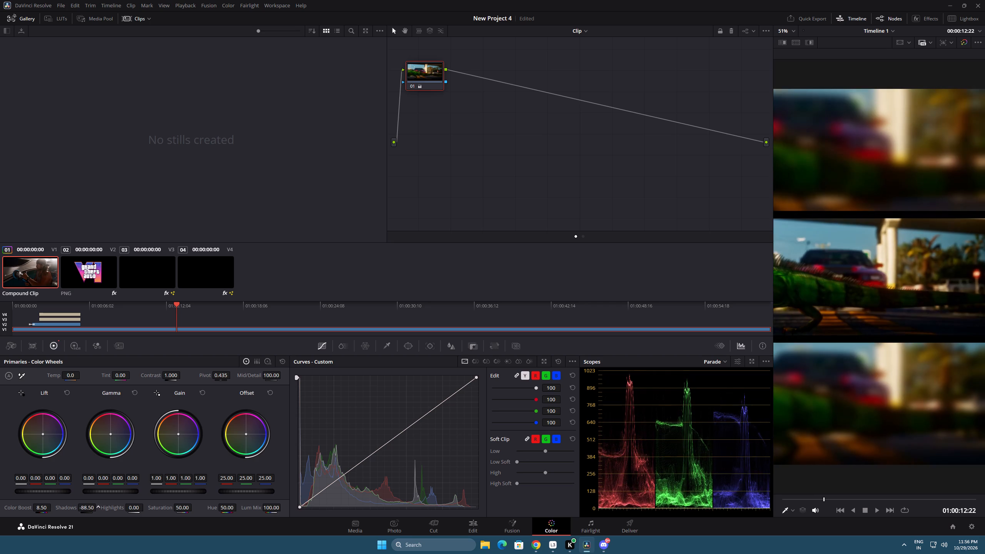
drag(454, 275, 519, 287)
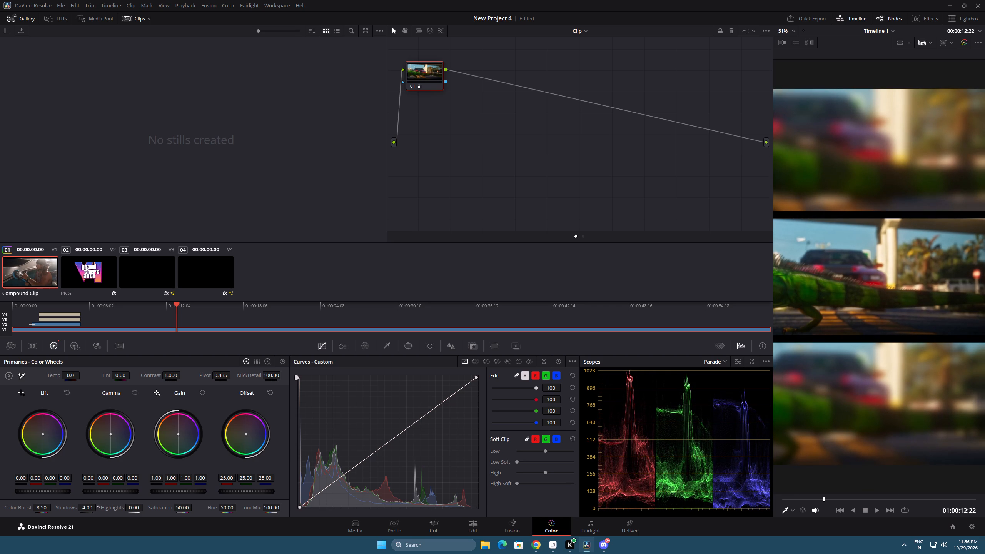
drag(519, 287, 519, 288)
drag(139, 508, 145, 505)
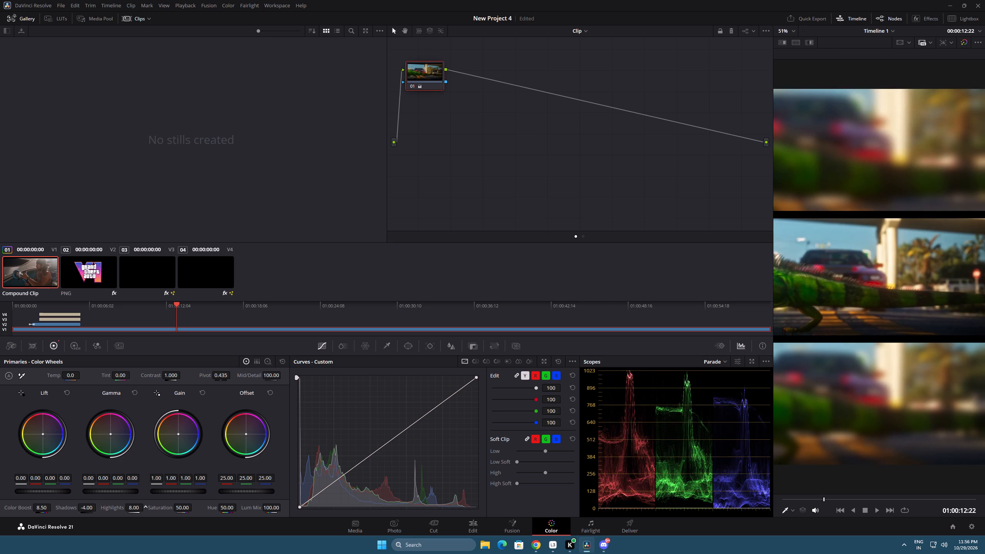
drag(145, 505, 143, 505)
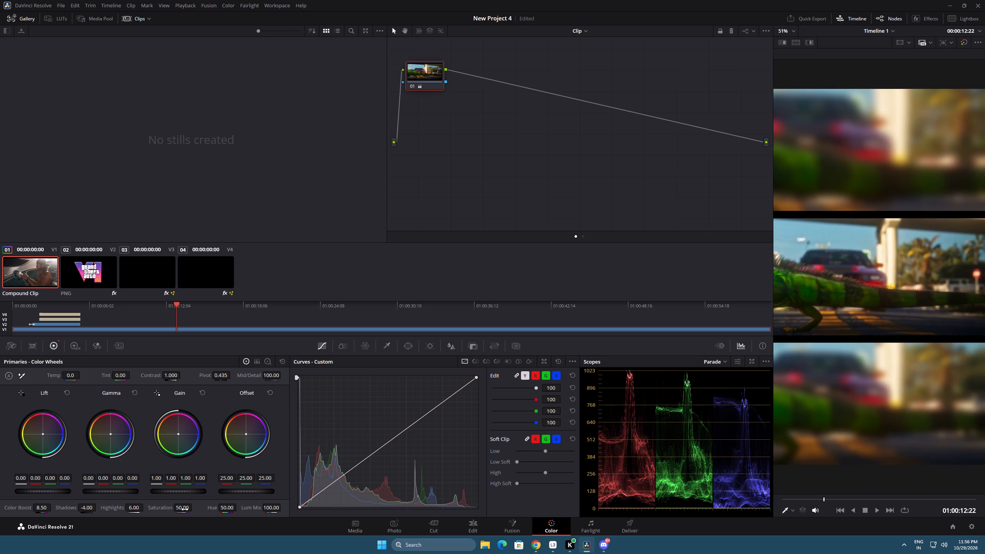
drag(169, 376, 182, 378)
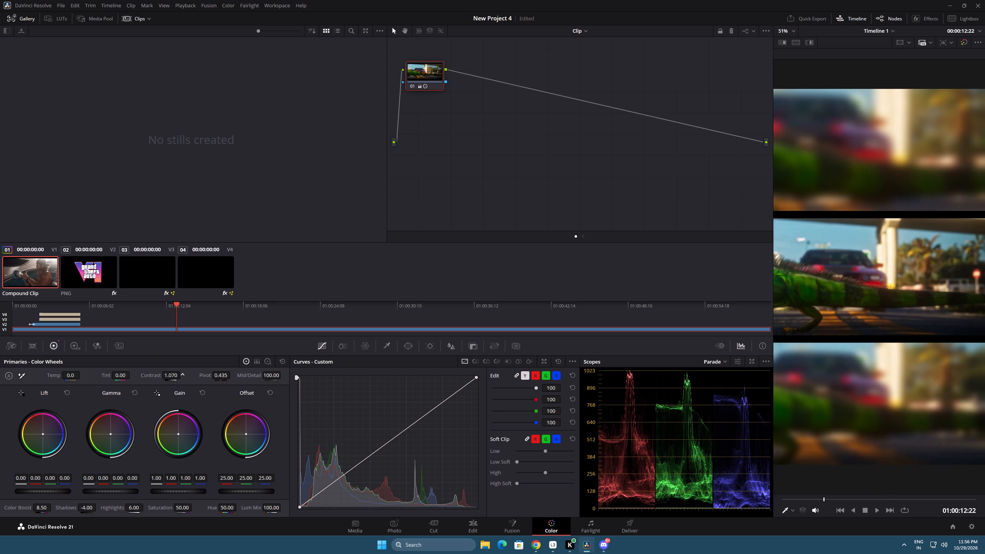
drag(182, 378, 189, 382)
Play back the graded compound clip and return to the edit timeline, reviewing it up to about 01:00:23:01.
key(space)
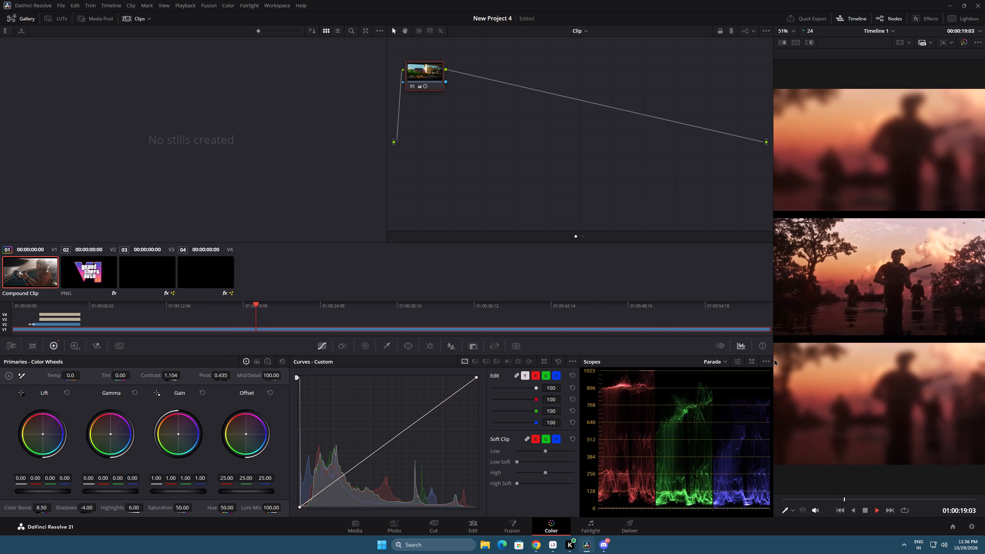
click(474, 529)
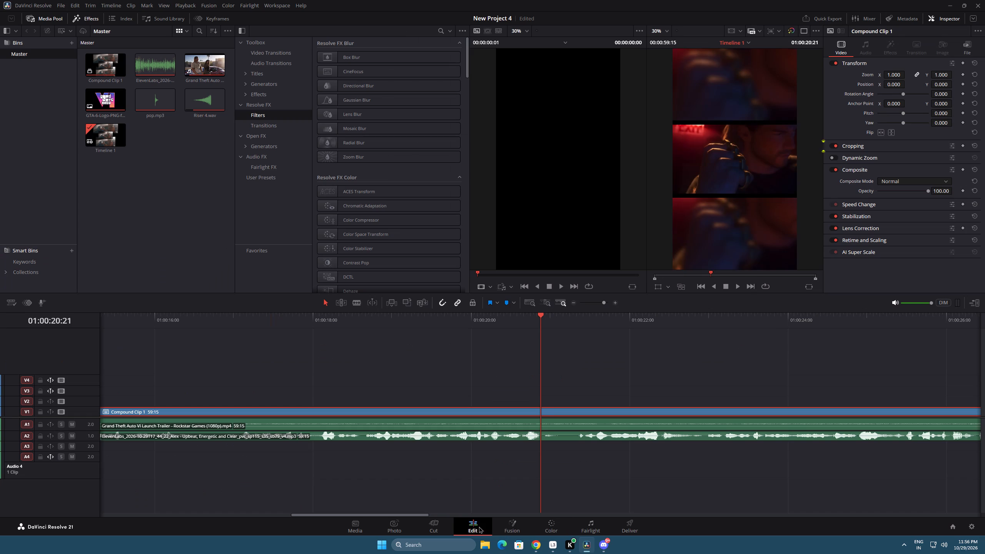
key(space)
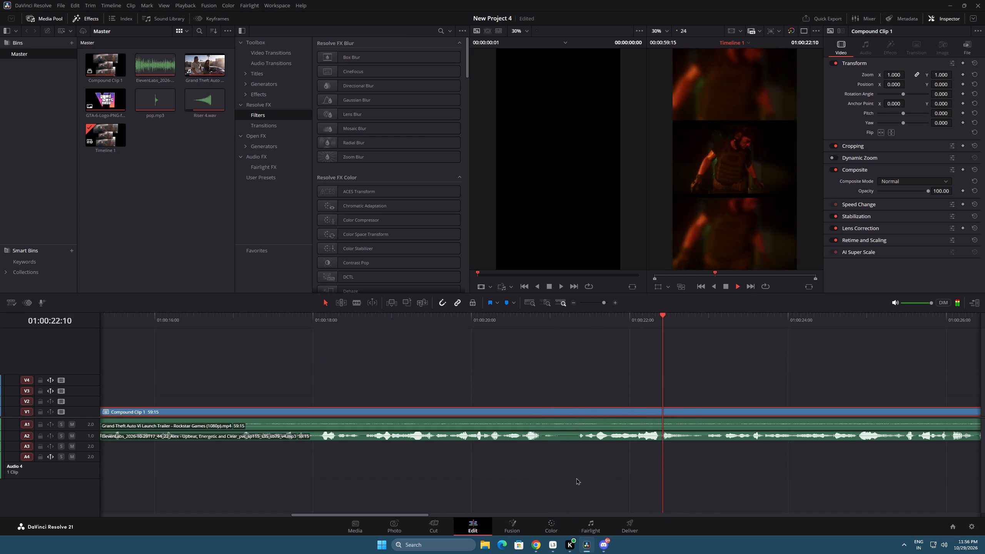
key(space)
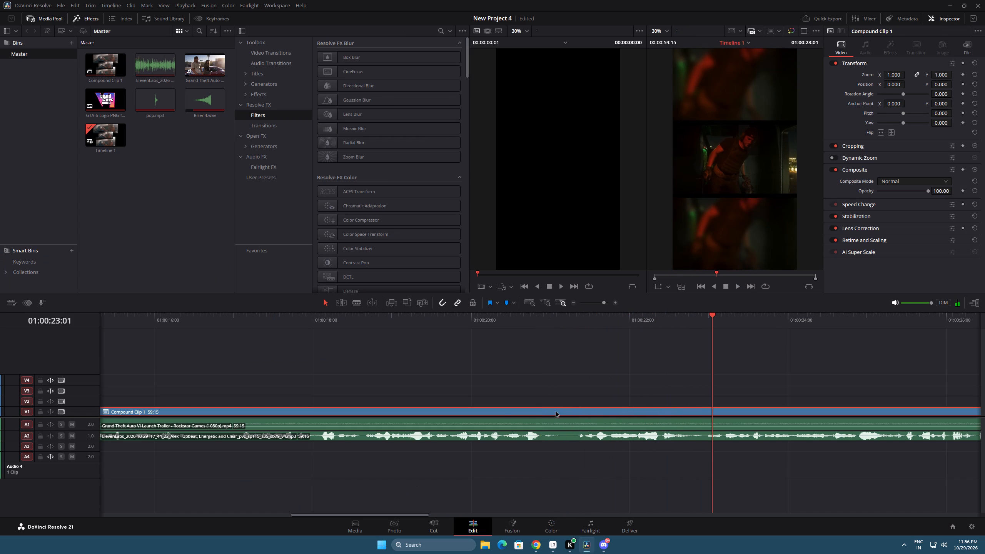
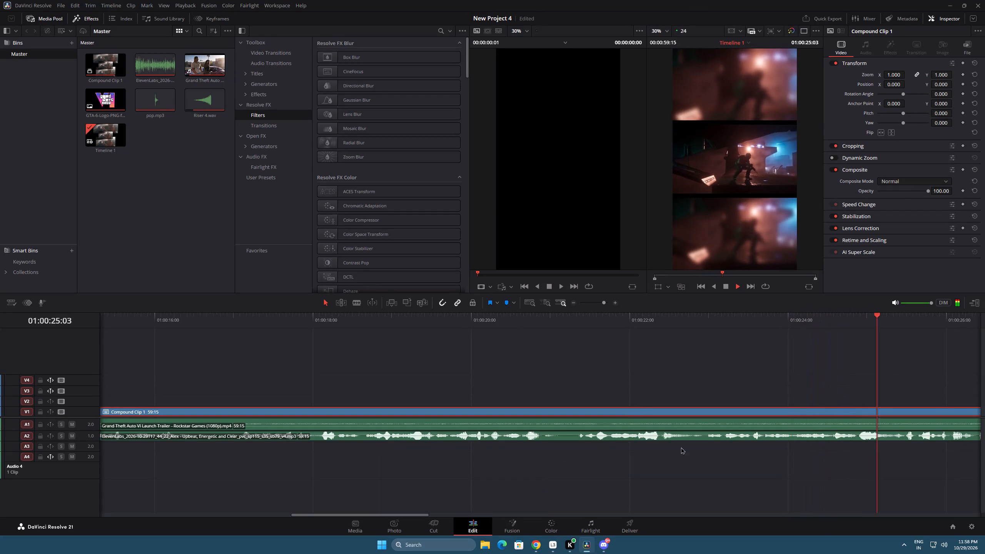
Replay the timeline between about 01:00:18:00 and 01:00:26:00, checking the voiceover against the footage.
key(space)
click(737, 317)
key(space)
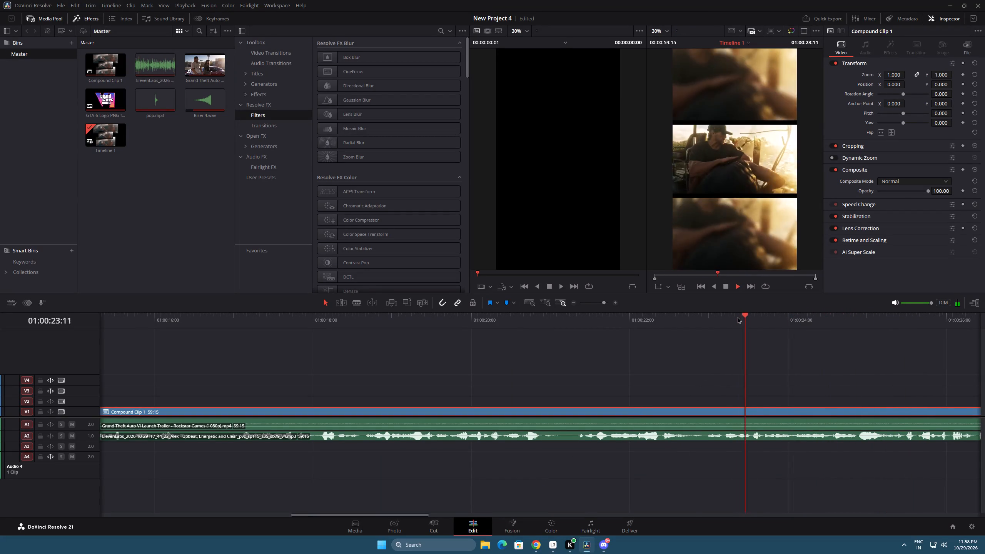
drag(737, 317, 529, 323)
key(space)
key(space)
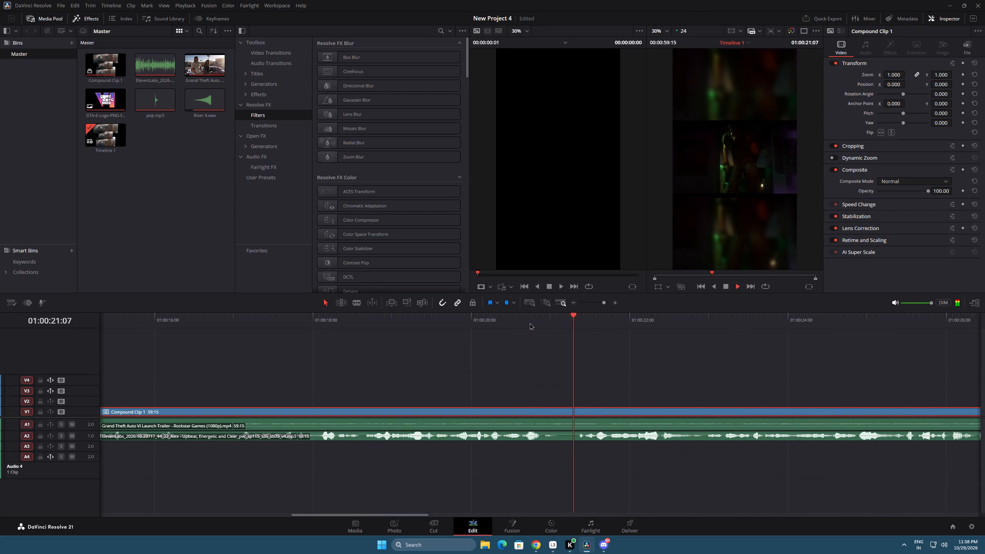
key(space)
click(498, 437)
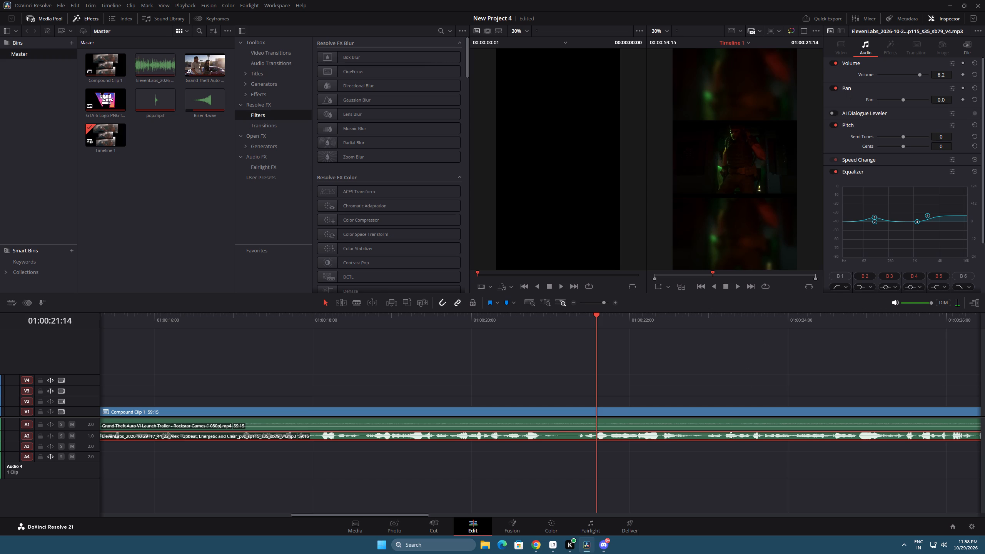
key(space)
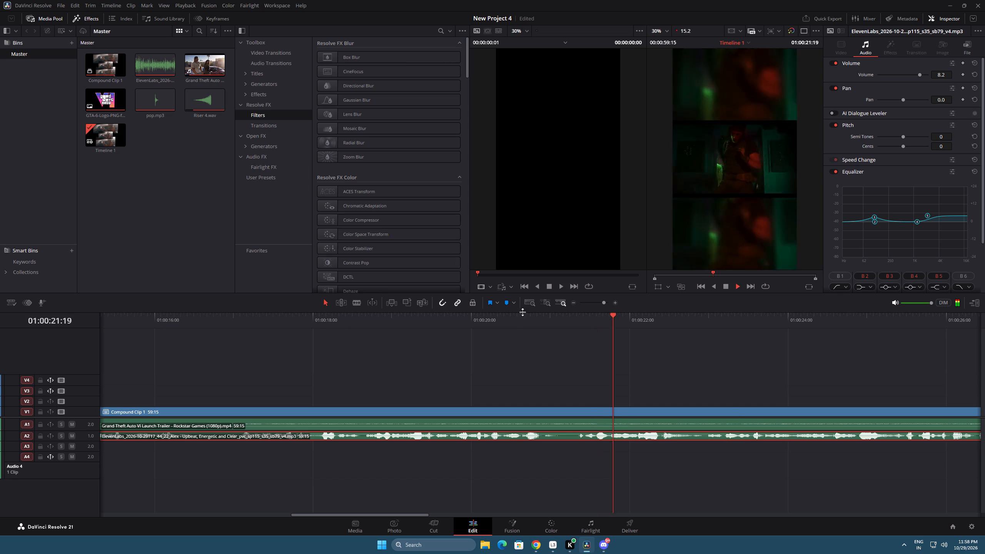
click(627, 317)
drag(624, 317, 551, 322)
key(space)
key(space)
drag(550, 322, 394, 332)
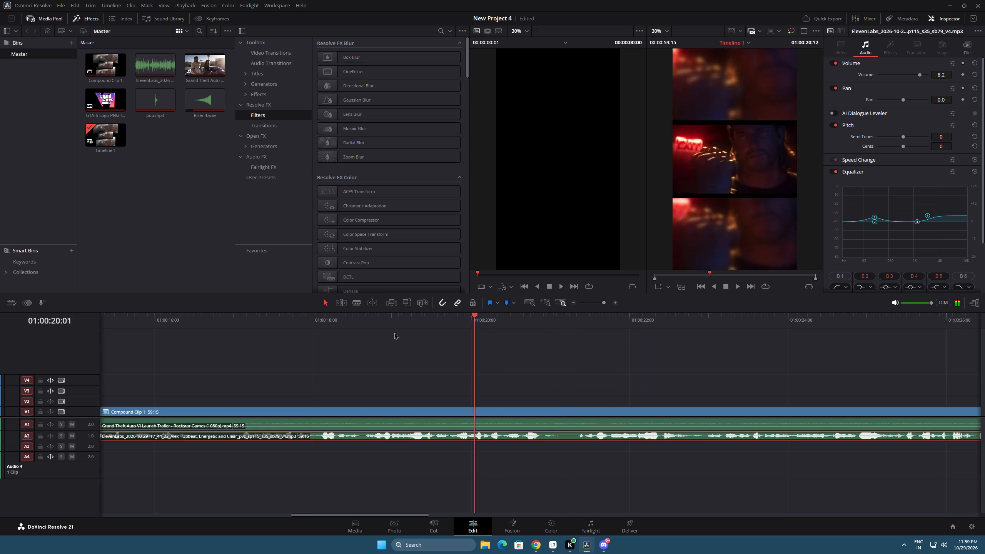
drag(394, 332, 230, 341)
key(space)
key(space)
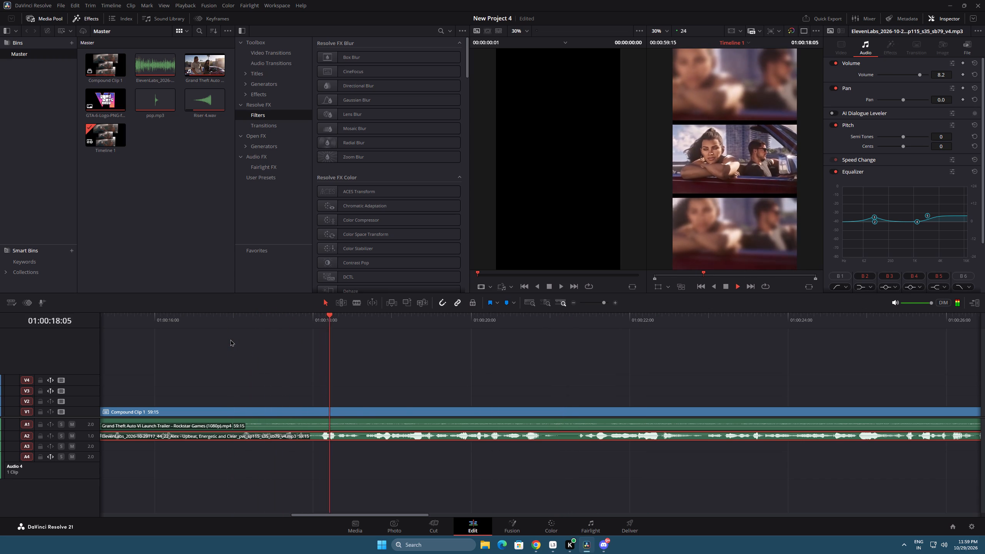
key(space)
Play the opening from the timeline start and trim the start of the V4 Text+ title to 01:00:02:18.
drag(606, 304, 604, 304)
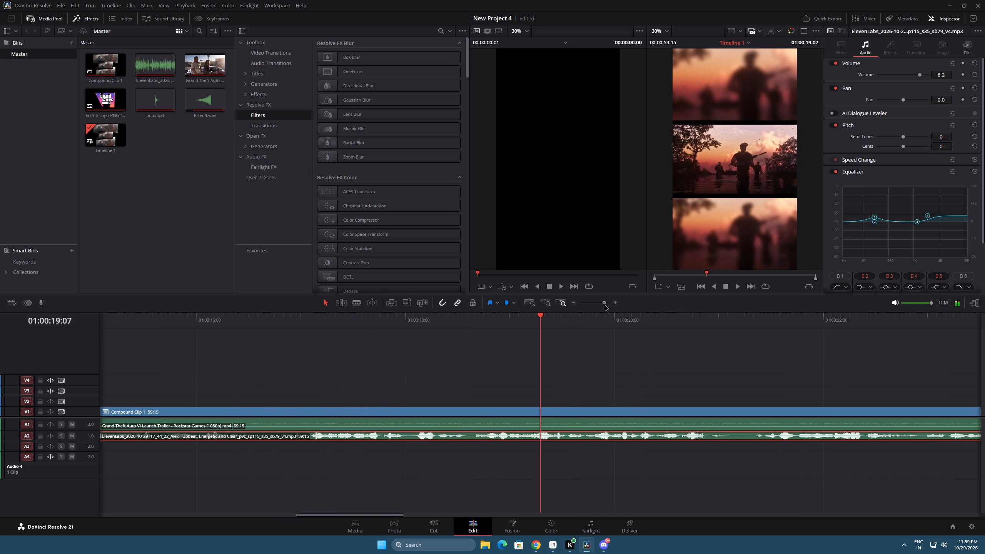
drag(604, 304, 598, 305)
drag(298, 316, 86, 326)
key(space)
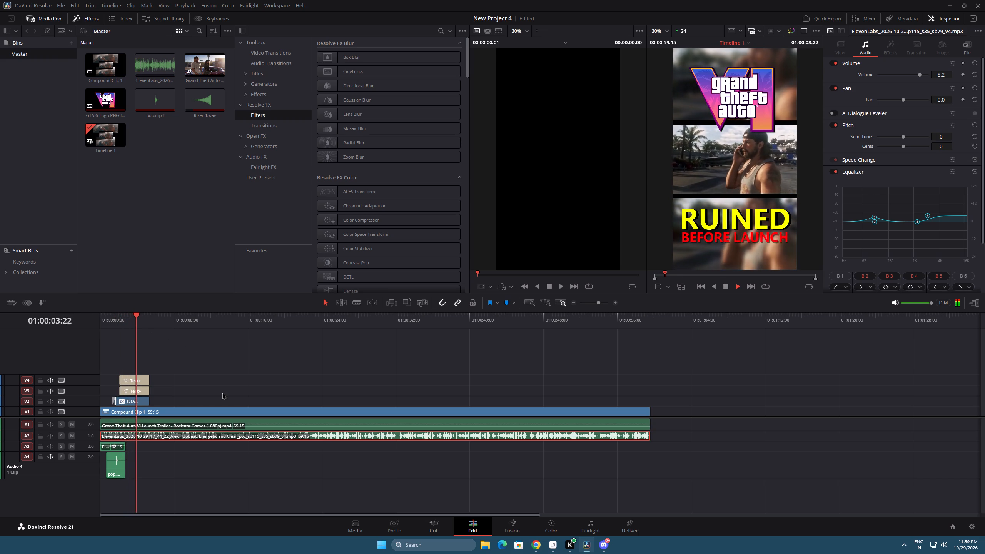
key(space)
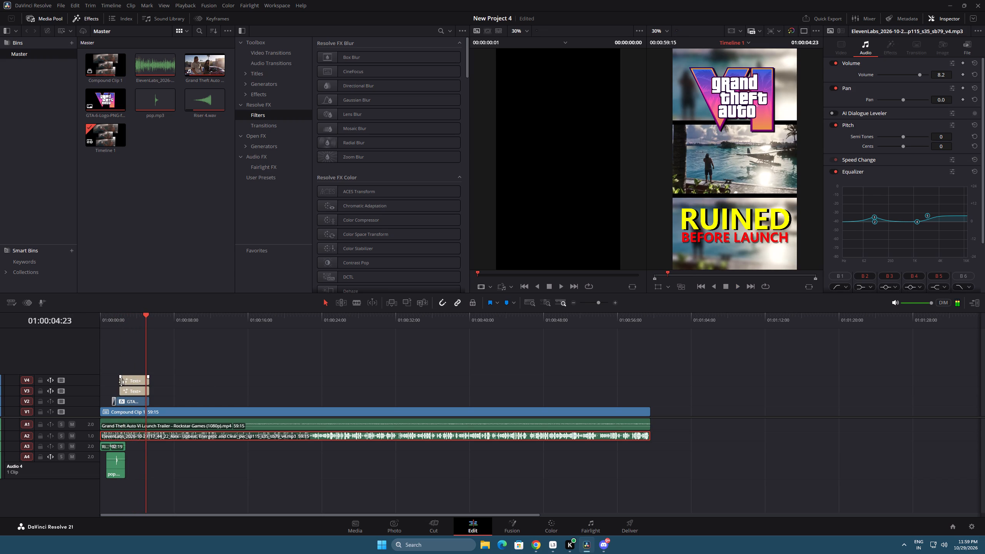
drag(121, 382, 126, 382)
Move pop.mp3 down to track A5 and paste a copy on A4, aligning its sound peak with the V3 title's start at 01:00:02:02.
click(120, 470)
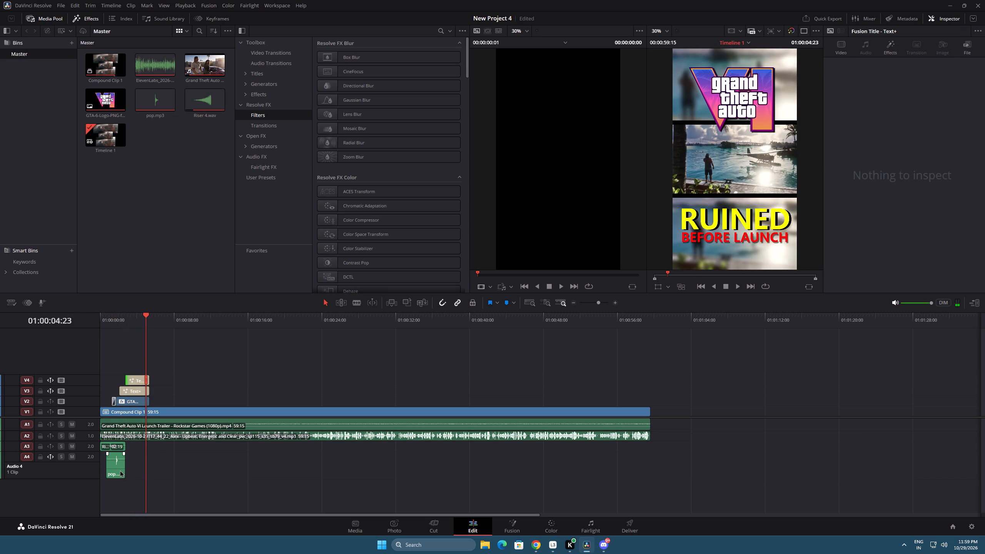
key(ctrl+c)
drag(128, 314, 122, 314)
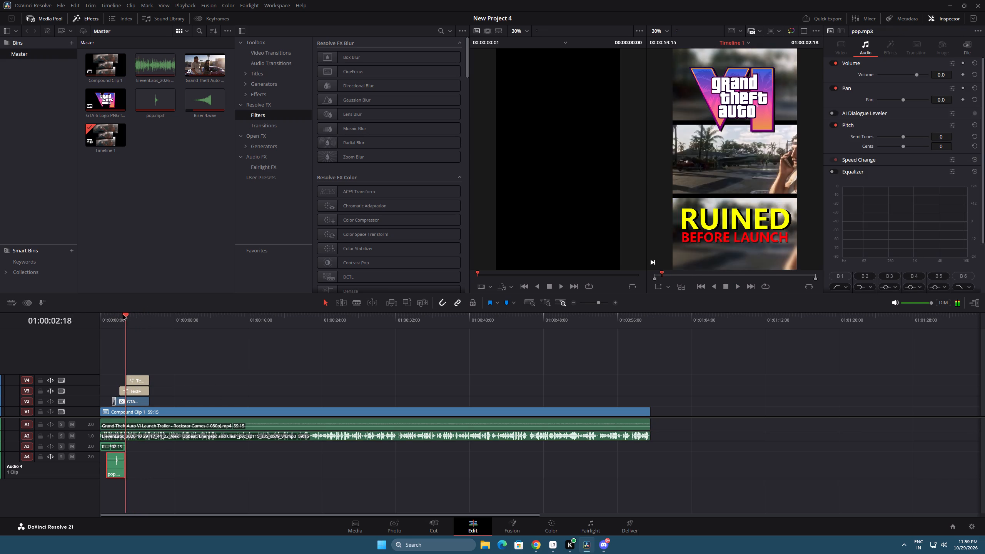
drag(122, 314, 121, 314)
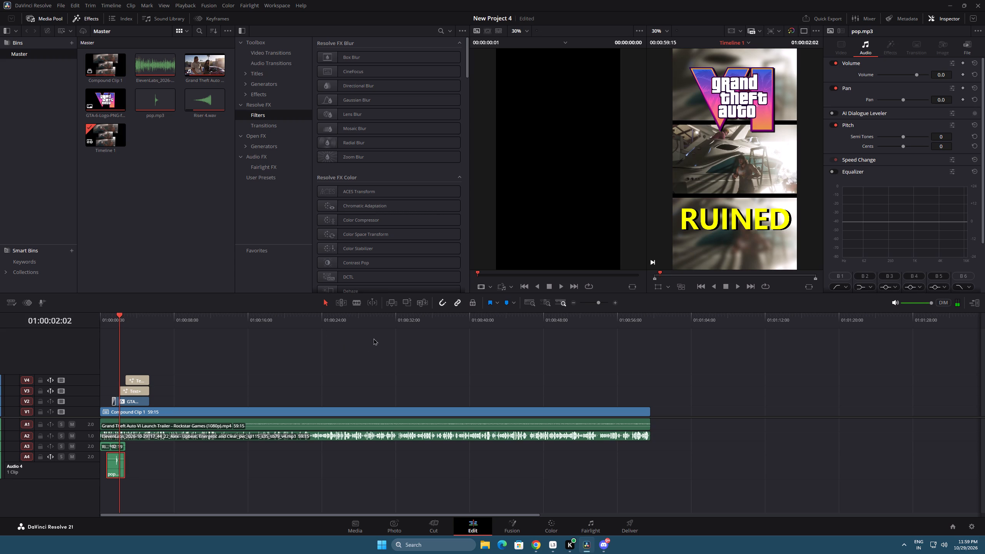
drag(598, 303, 605, 303)
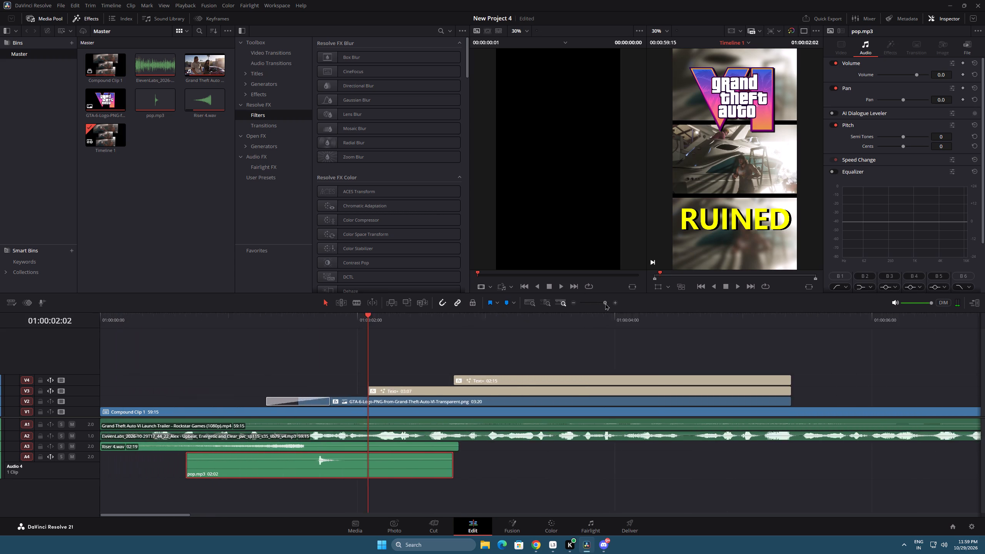
drag(605, 303, 605, 304)
drag(427, 474, 426, 487)
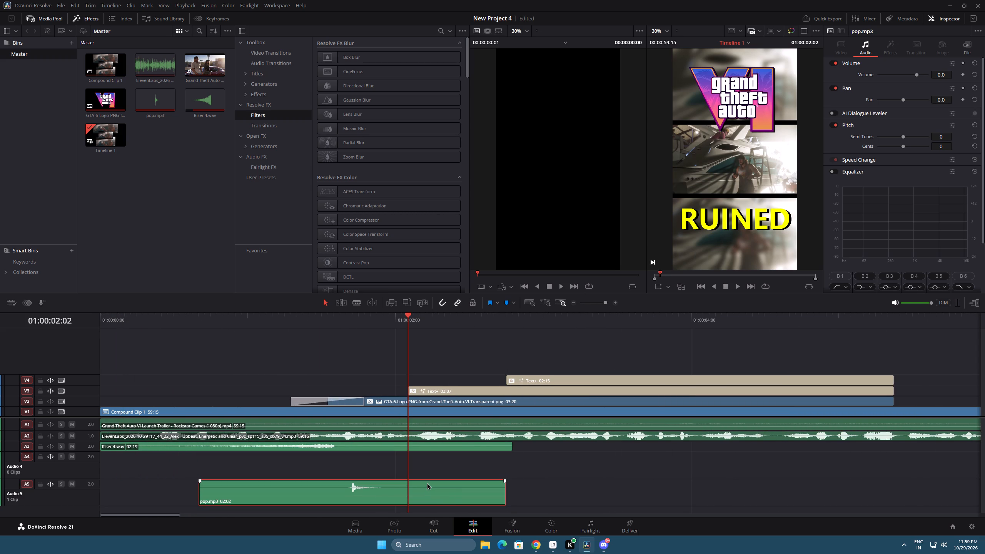
key(ctrl+v)
drag(487, 467, 329, 457)
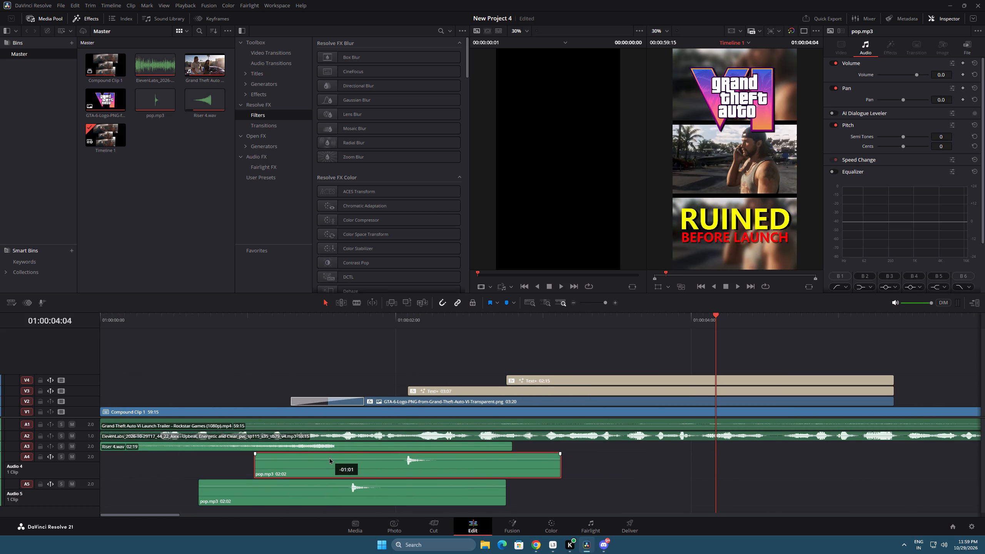
drag(329, 457, 330, 457)
Move that copy to track A6 and paste another pop.mp3 on A4, aligning its peak with the V4 title's start at 01:00:02:18.
drag(500, 317, 507, 320)
drag(442, 467, 437, 511)
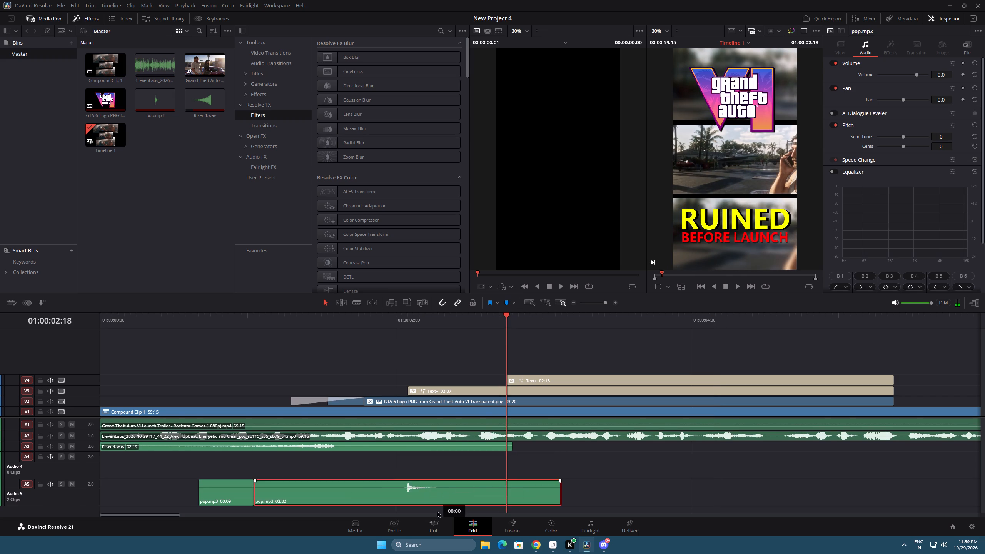
drag(437, 511, 437, 516)
key(ctrl+v)
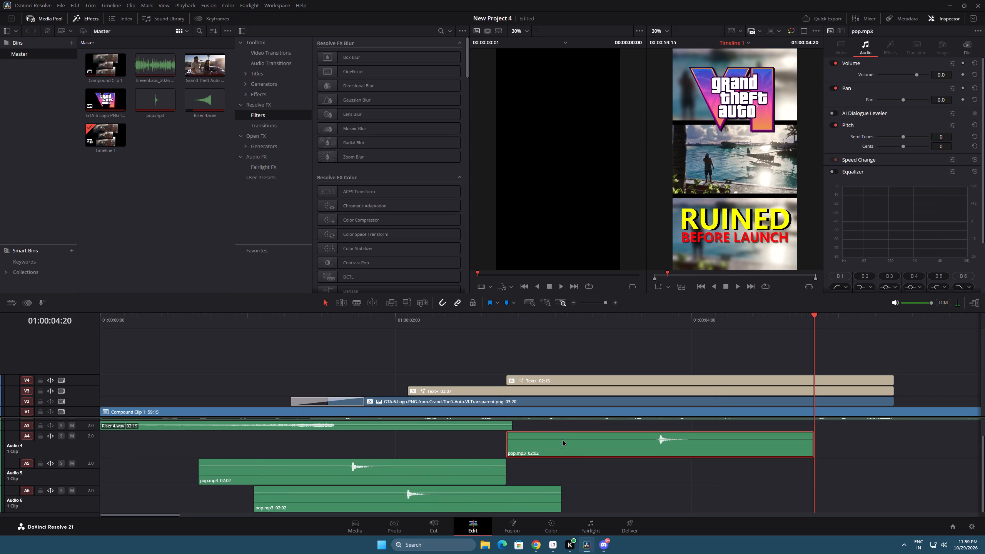
drag(560, 446, 404, 439)
Play back the opening from about 01:00:02:00 to check the pop sounds against the logo and titles.
click(402, 317)
key(space)
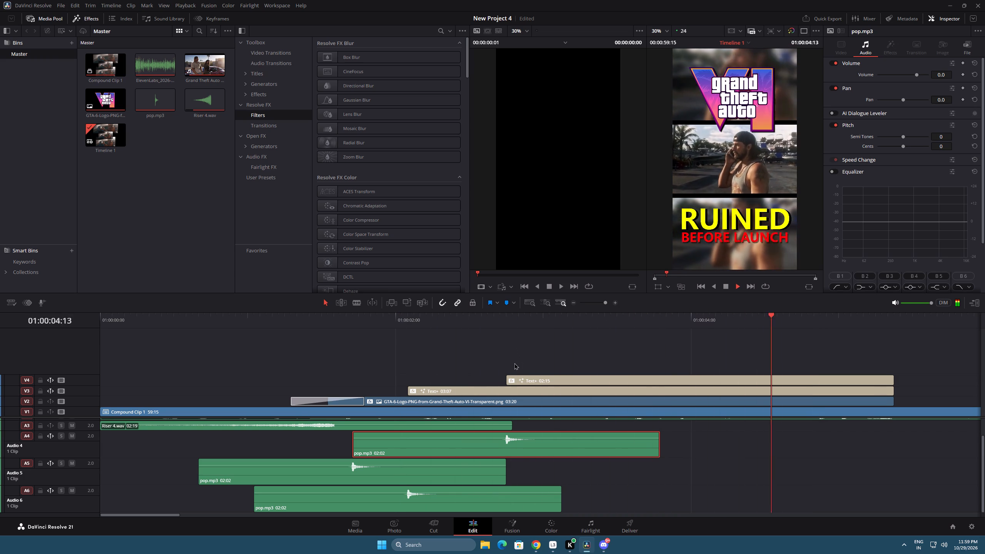
key(space)
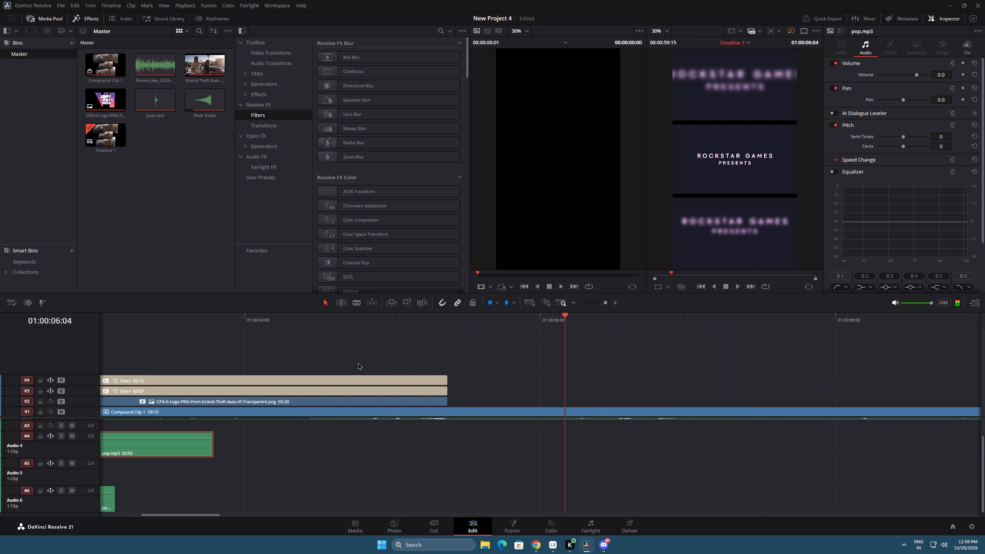
drag(590, 304, 593, 304)
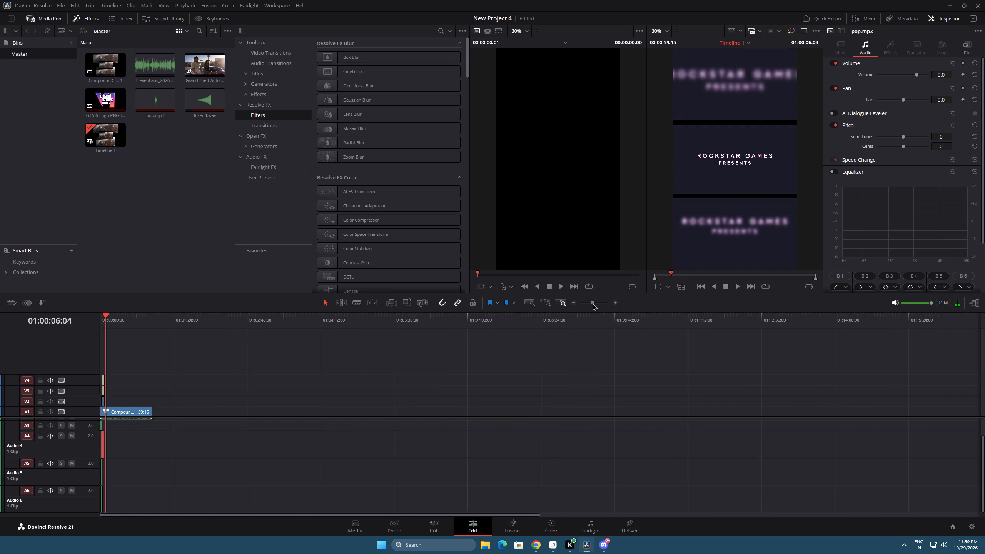
drag(593, 304, 602, 305)
key(space)
key(space)
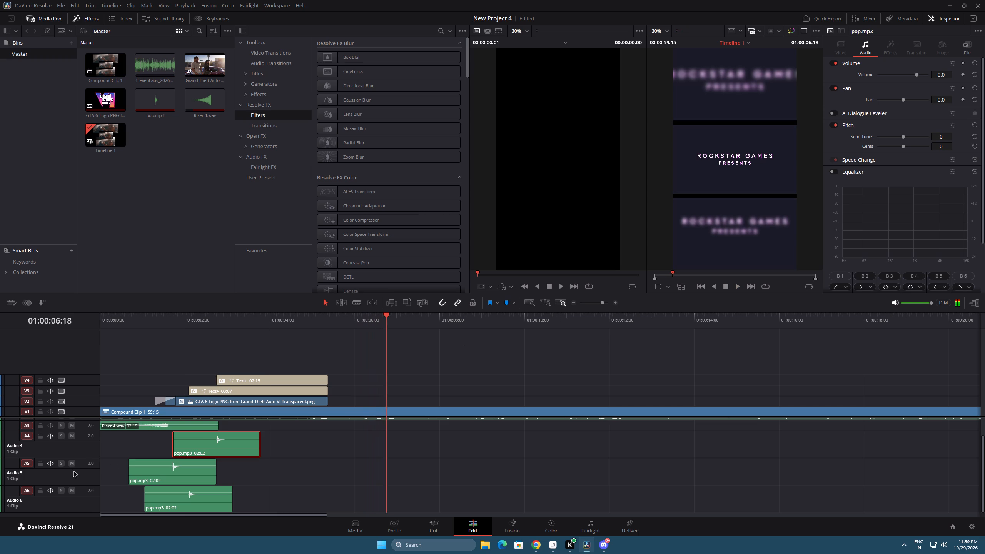
Reduce the heights of audio tracks A4, A5 and A6.
drag(85, 458, 80, 446)
drag(86, 482, 85, 466)
drag(90, 502, 98, 484)
Set the clip color of the three pop.mp3 clips on tracks A4, A5 and A6 to light orange.
click(242, 462)
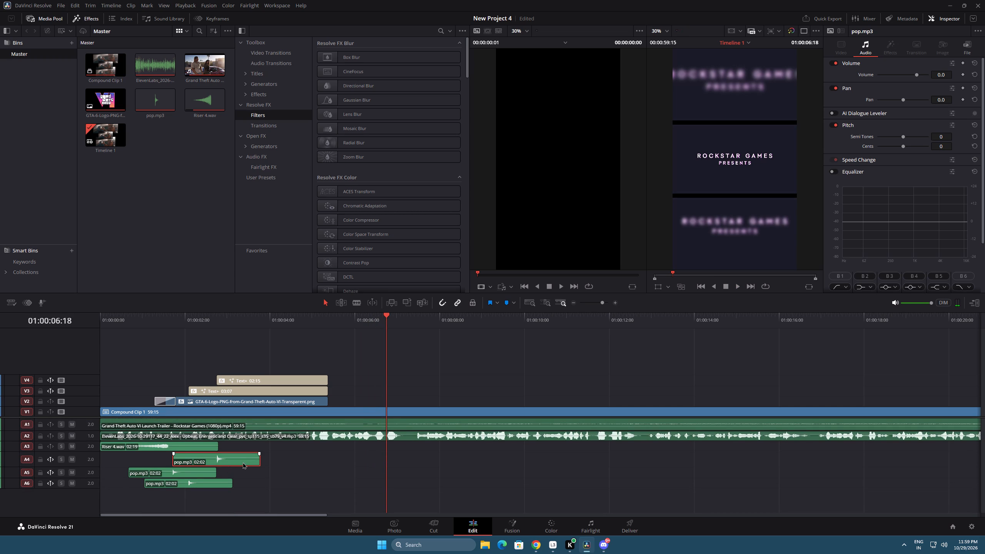
click(970, 45)
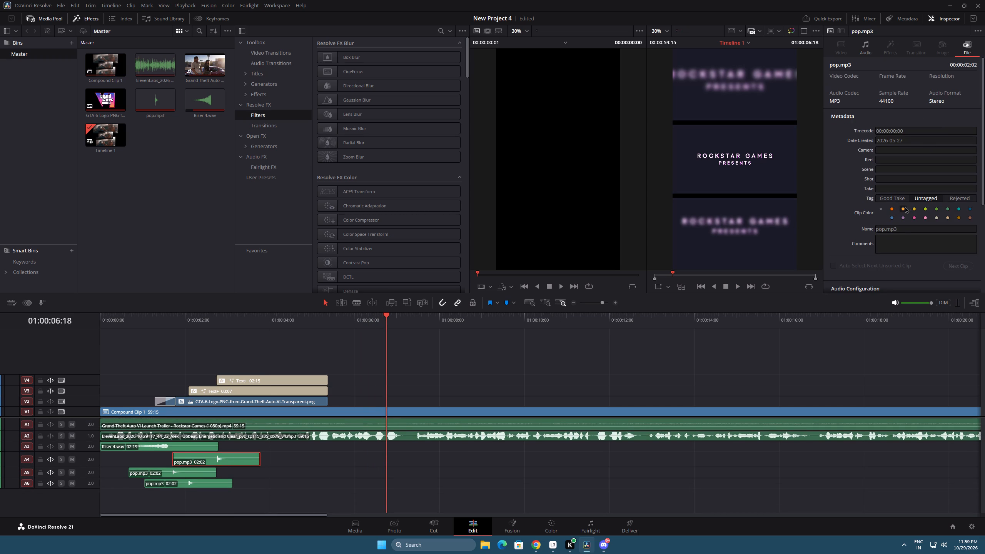
click(905, 206)
click(194, 476)
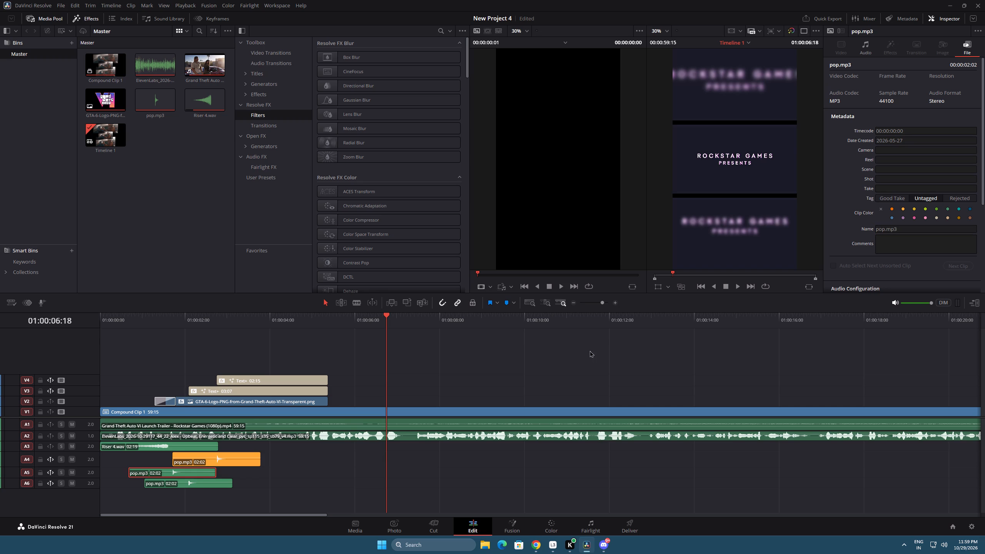
click(905, 209)
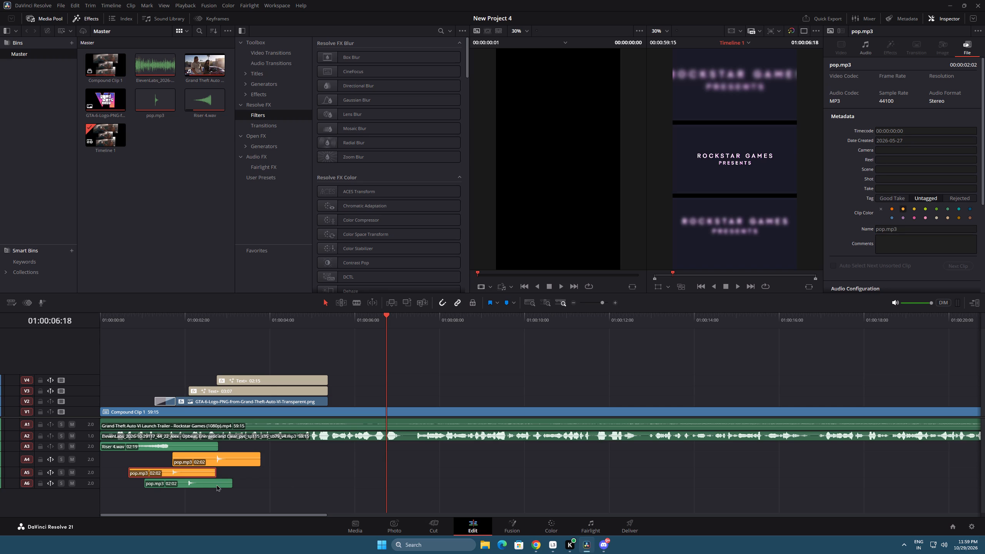
click(216, 484)
click(902, 209)
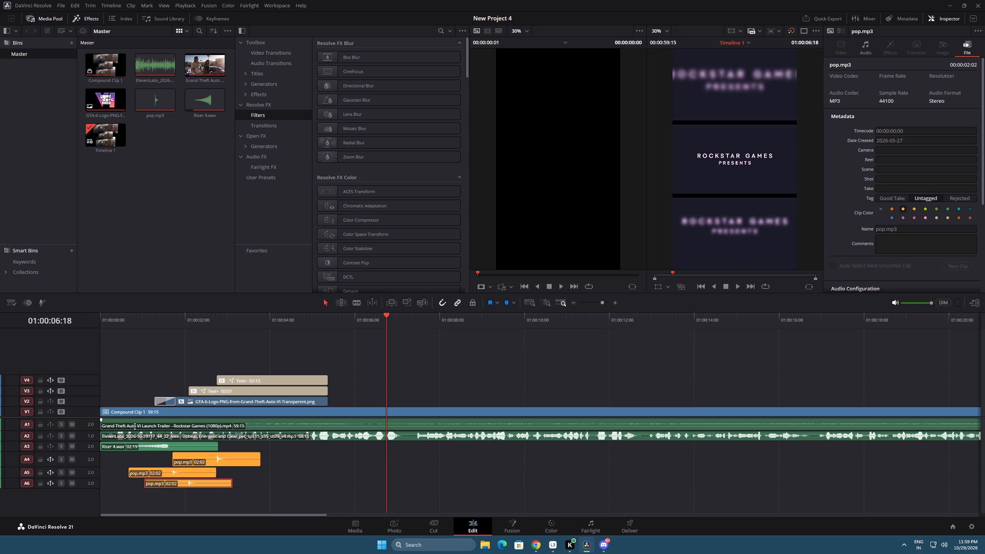
Play and replay the section from 01:00:06:18 to about 01:00:10:00, reviewing the footage and voiceover after the titles.
key(space)
key(space)
key(space)
click(742, 287)
key(space)
key(space)
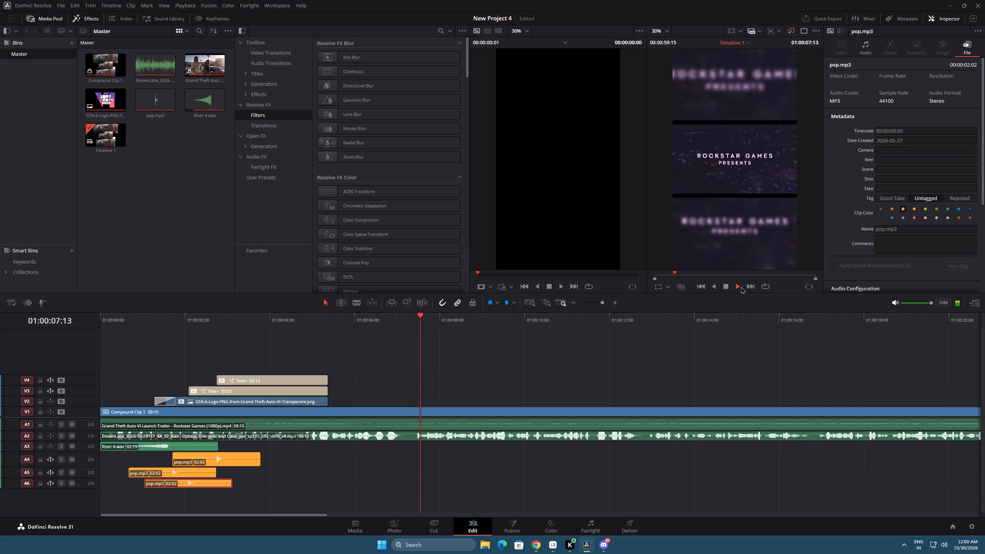
key(space)
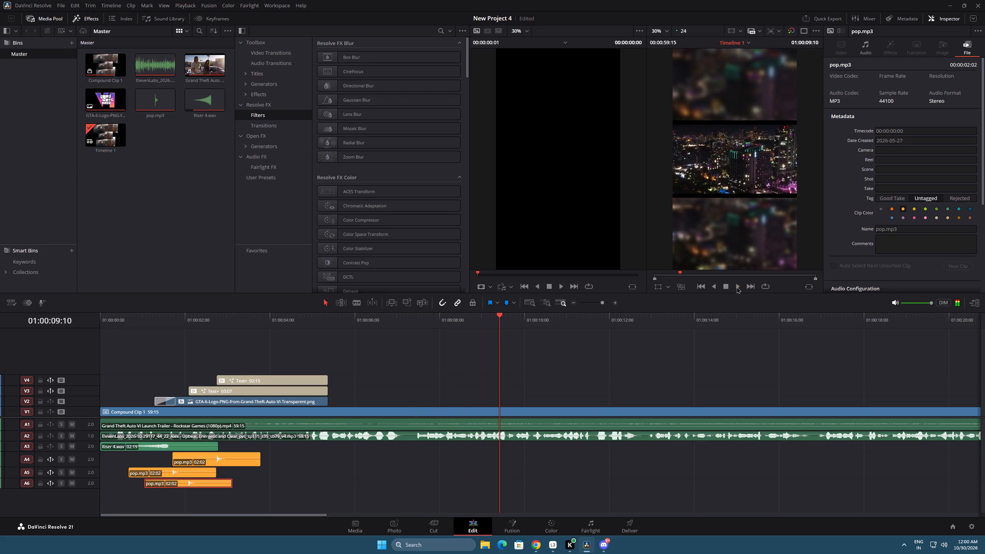
key(space)
key(space)
click(491, 311)
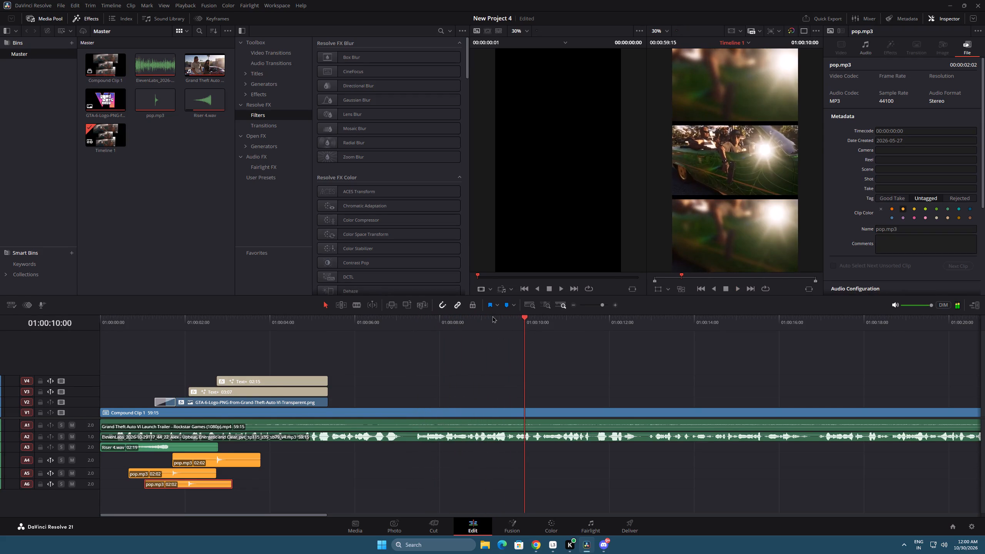
click(492, 316)
key(space)
key(space)
drag(492, 316, 479, 317)
key(space)
key(space)
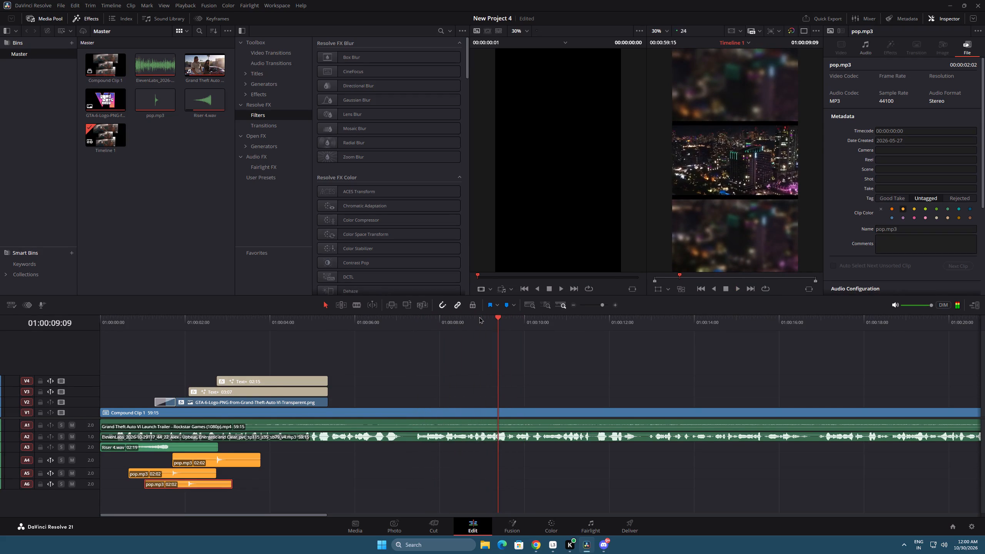
Switch to Google Chrome, close the referrals page window, and open YouTube in a window of another profile.
click(539, 547)
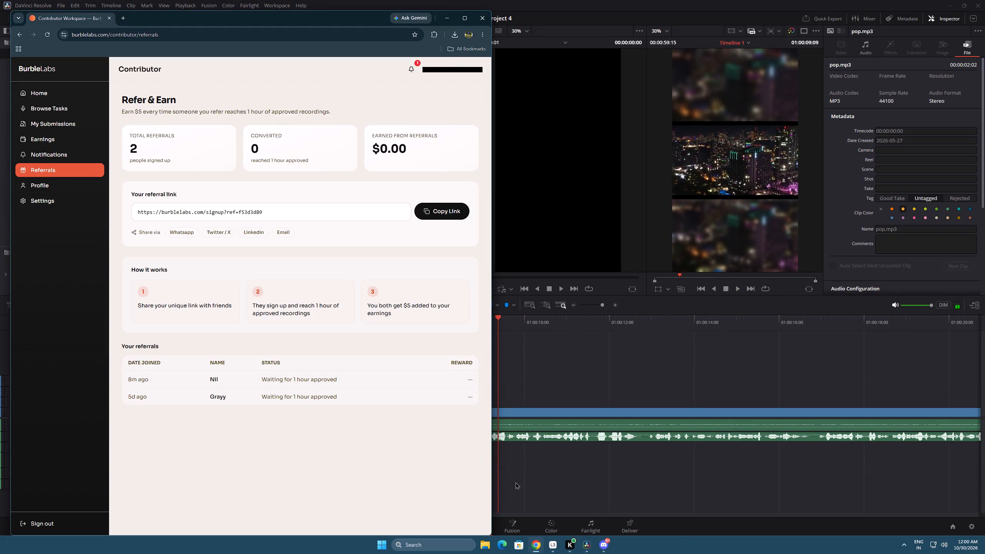
click(482, 12)
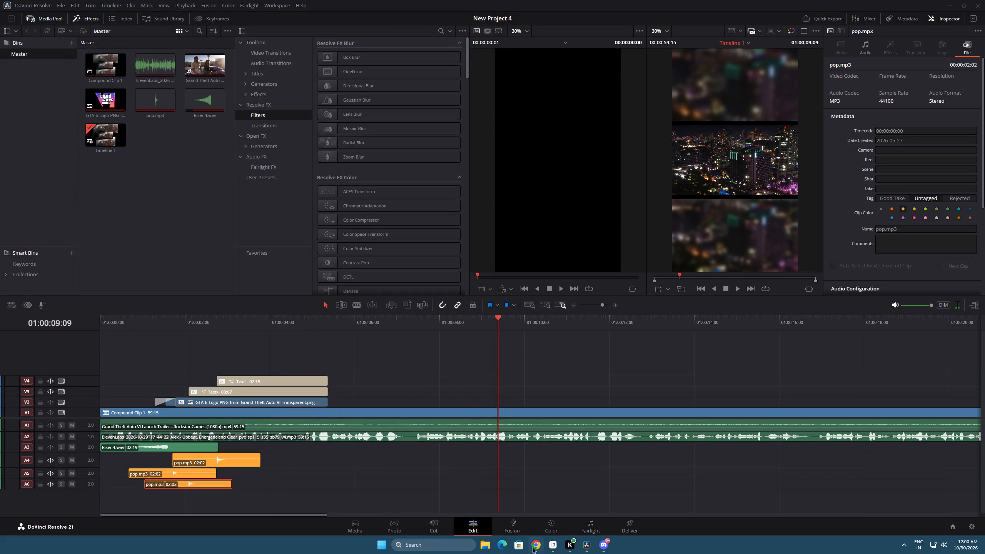
click(532, 547)
click(537, 344)
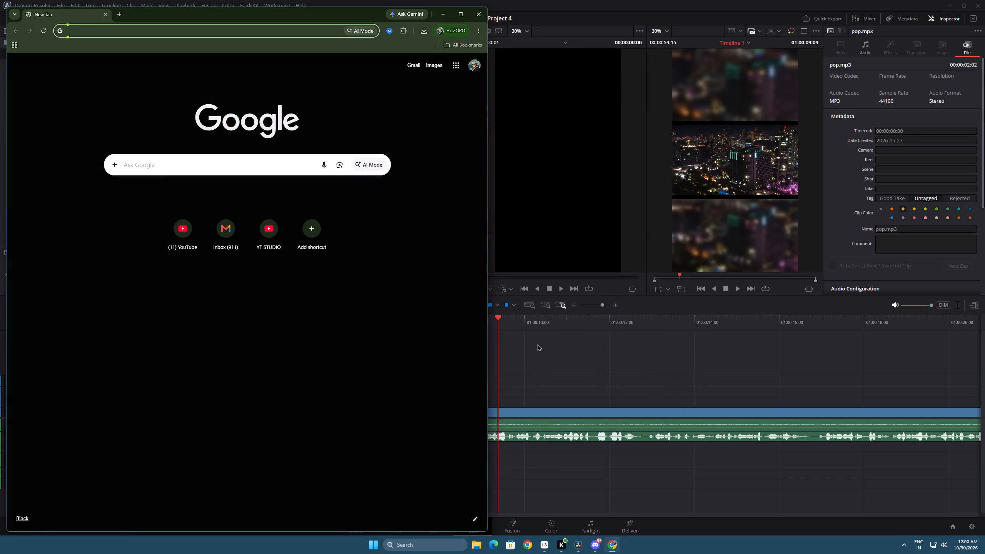
key(y)
key(Return)
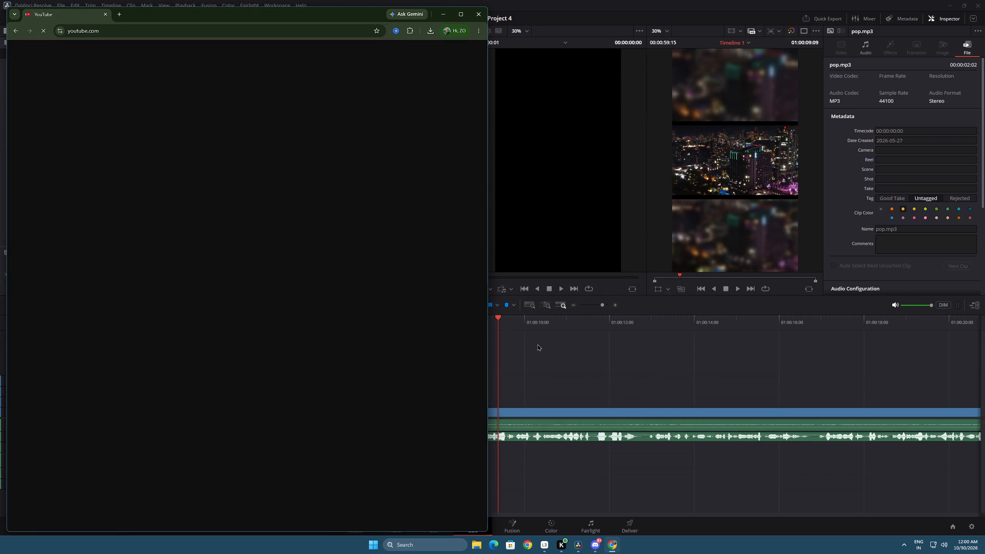
Maximize the YouTube window, search for "shirako" and open the Shirrako channel from the results.
click(463, 21)
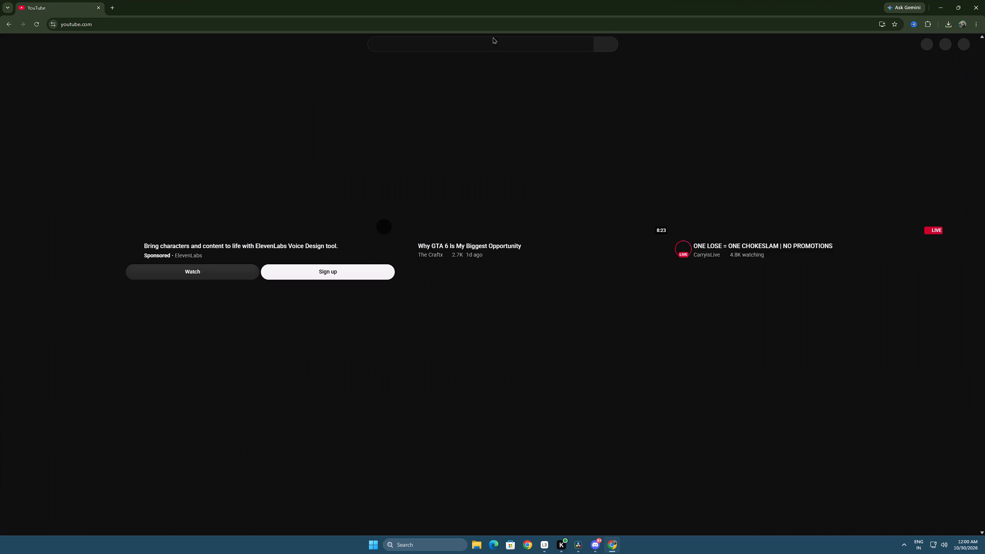
click(502, 51)
text(shira)
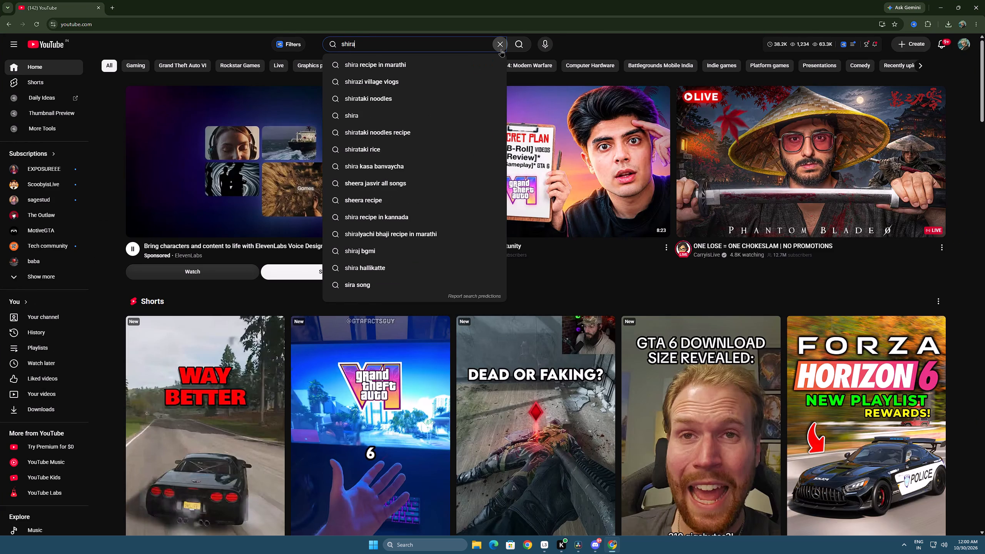
text(ka)
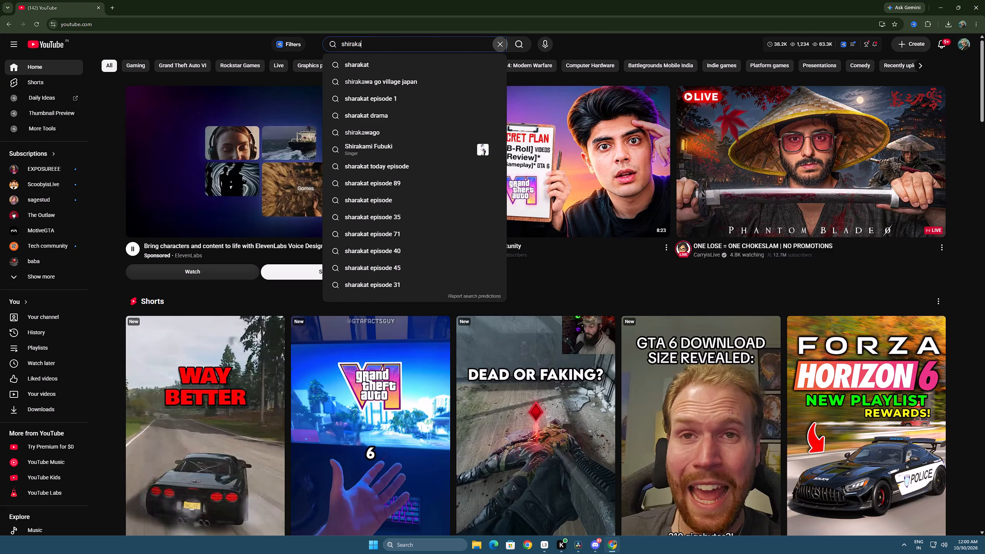
key(BackSpace)
text(oo)
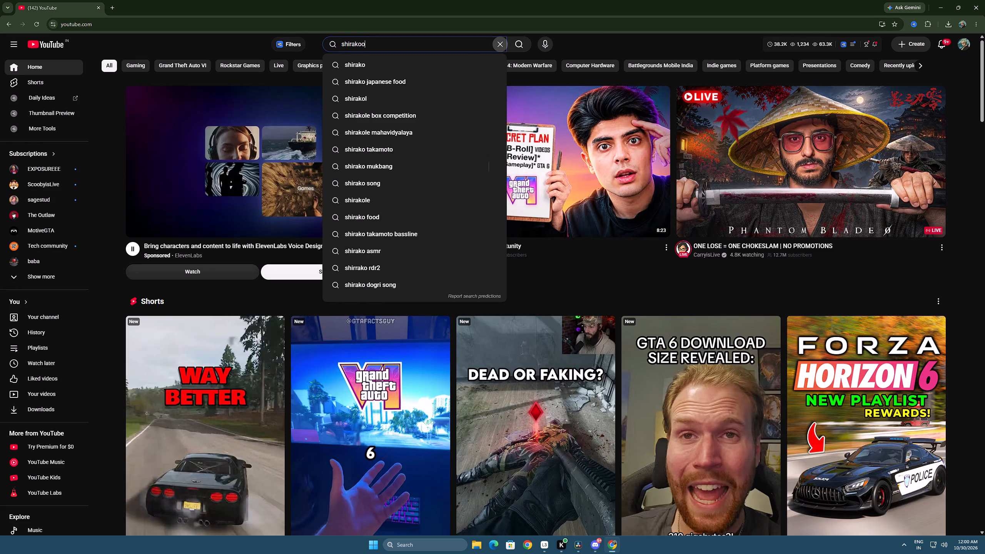
key(Down)
key(Return)
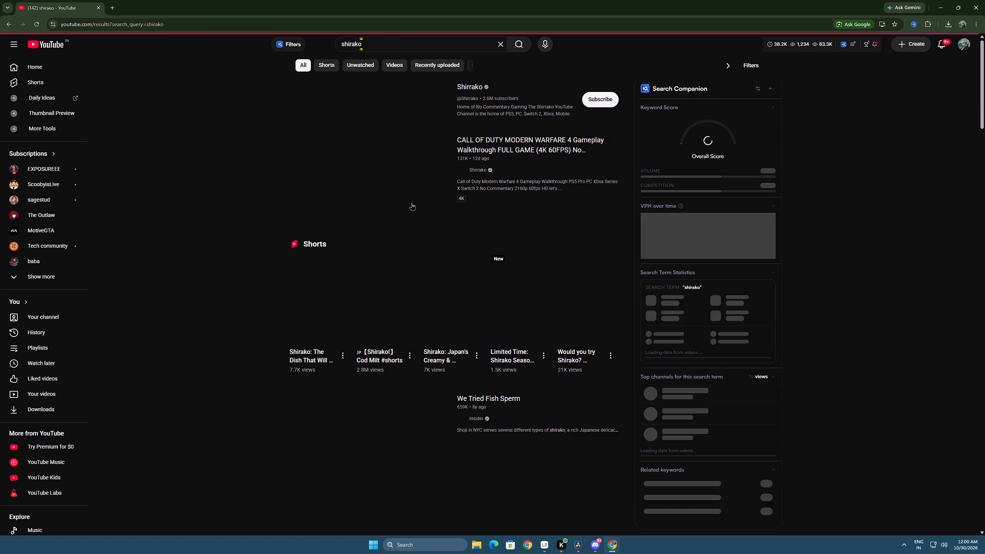
click(358, 90)
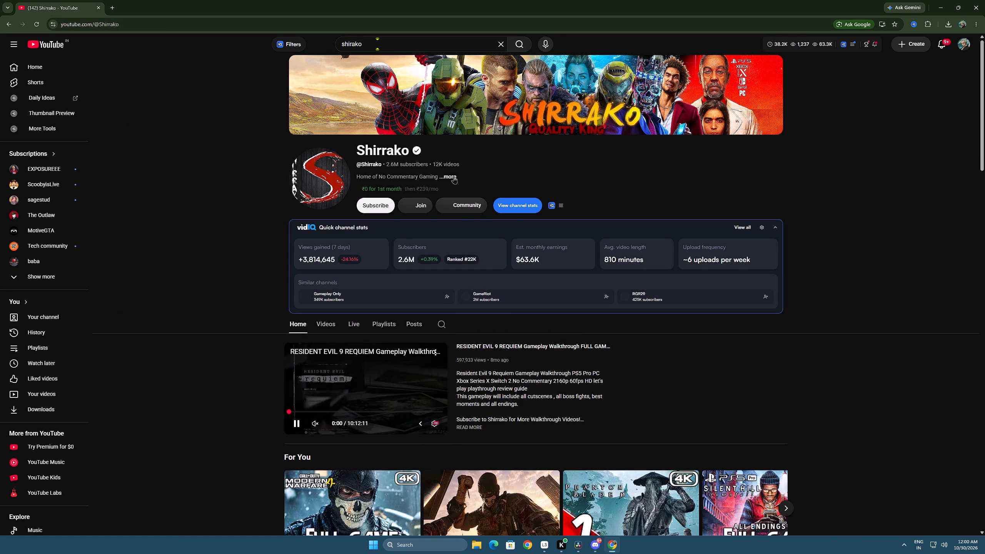
Examine the Shirrako channel page, including its header, featured video, video rows and full channel description.
click(454, 176)
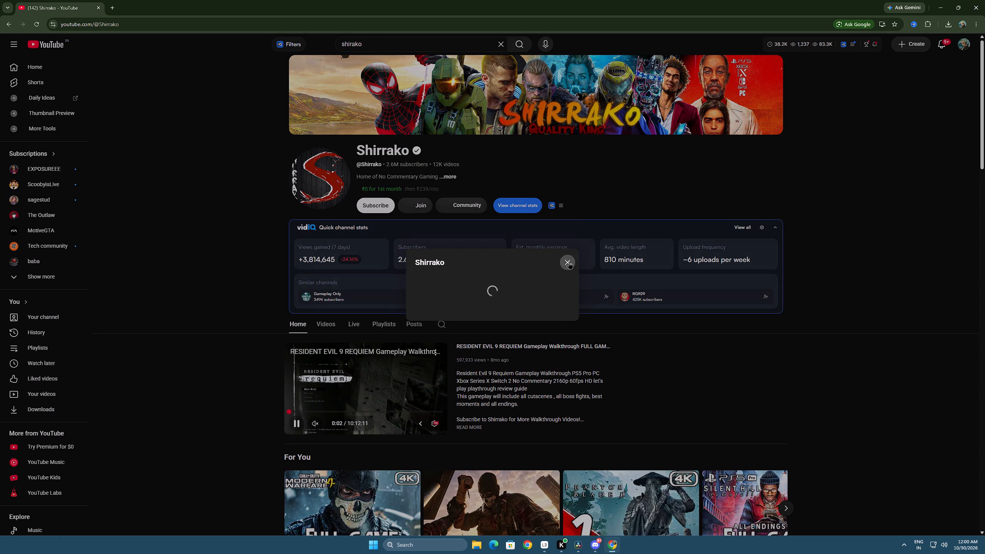
click(569, 261)
scroll(823, 276, down, 2)
scroll(826, 261, up, 4)
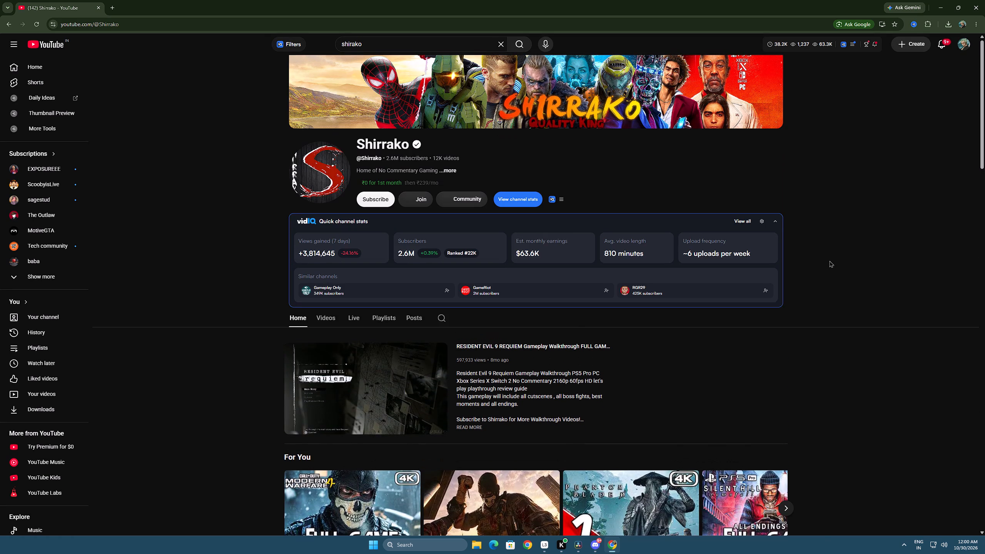
scroll(835, 261, up, 5)
scroll(823, 379, down, 5)
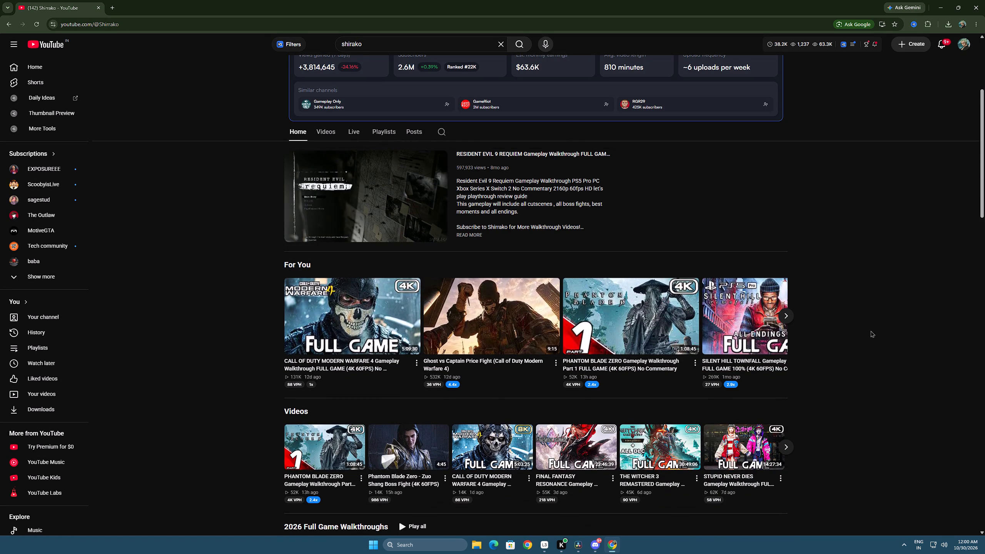
scroll(880, 367, up, 9)
scroll(874, 375, down, 9)
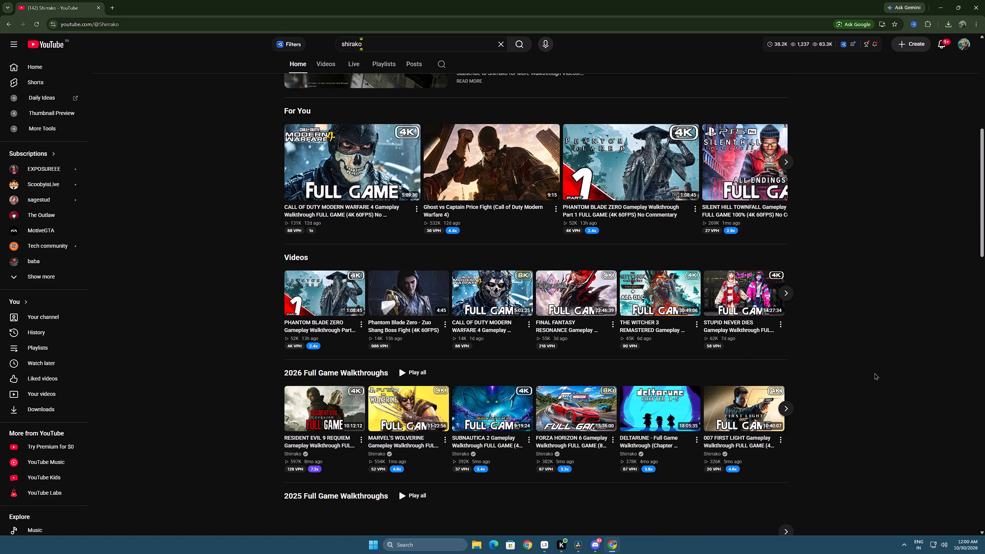
scroll(874, 373, up, 9)
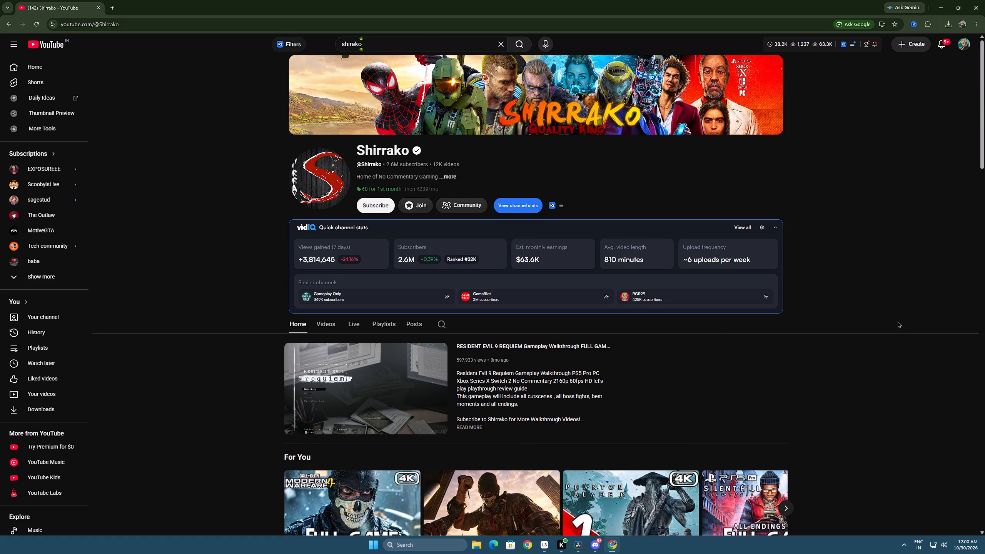
scroll(836, 440, down, 4)
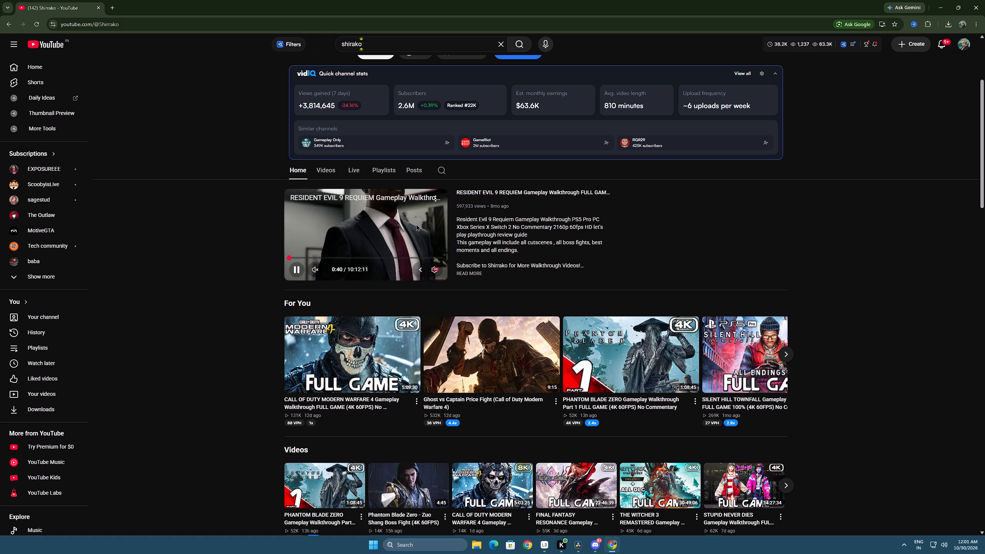
click(315, 270)
click(314, 272)
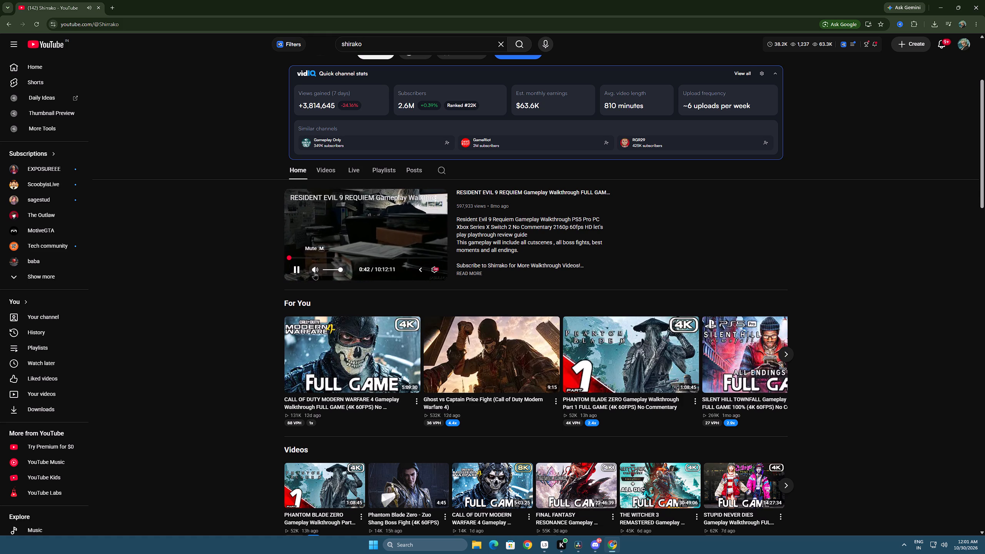
scroll(596, 289, up, 7)
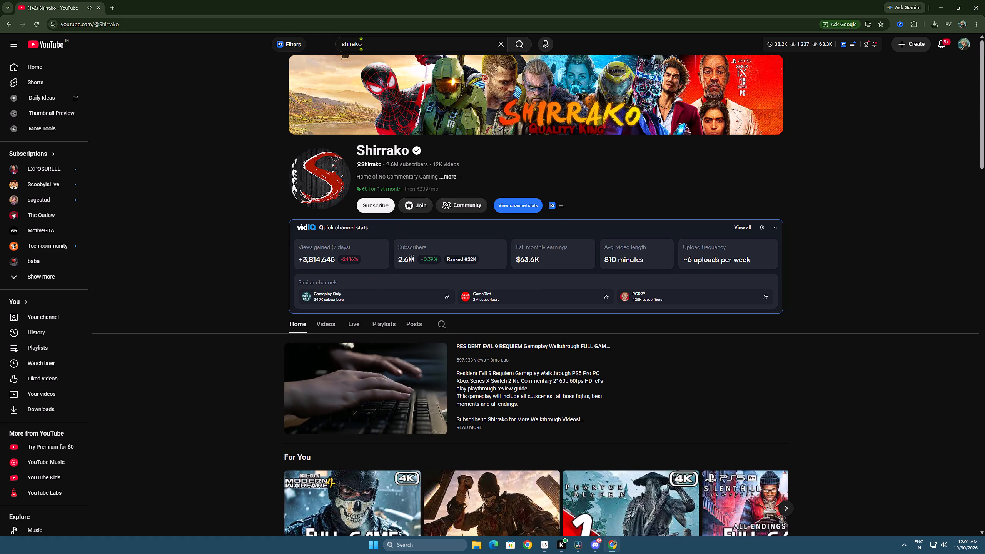
scroll(755, 189, up, 1)
click(449, 178)
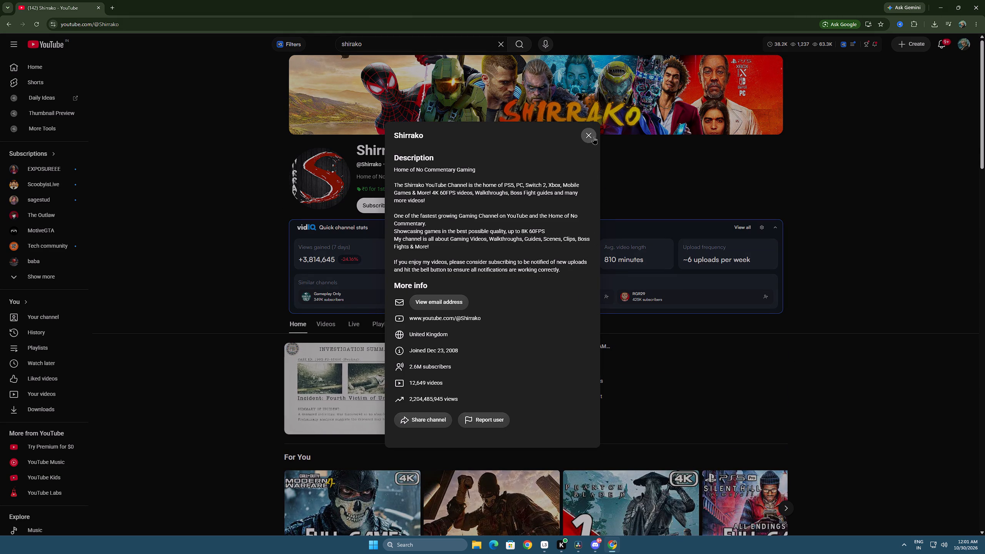
click(594, 137)
click(878, 256)
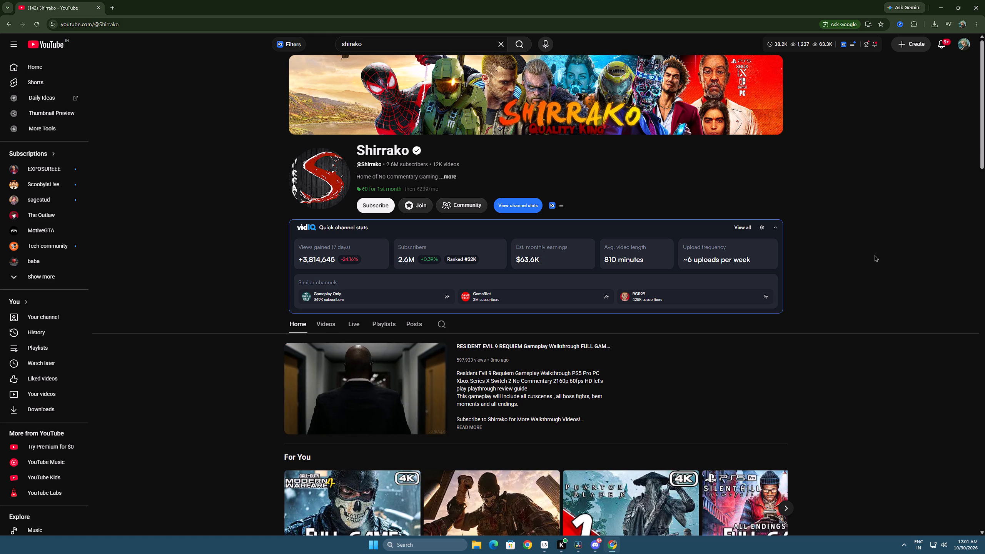
Capture a screenshot of the Shirrako channel header, from the banner down to the Subscribe row.
key(Print)
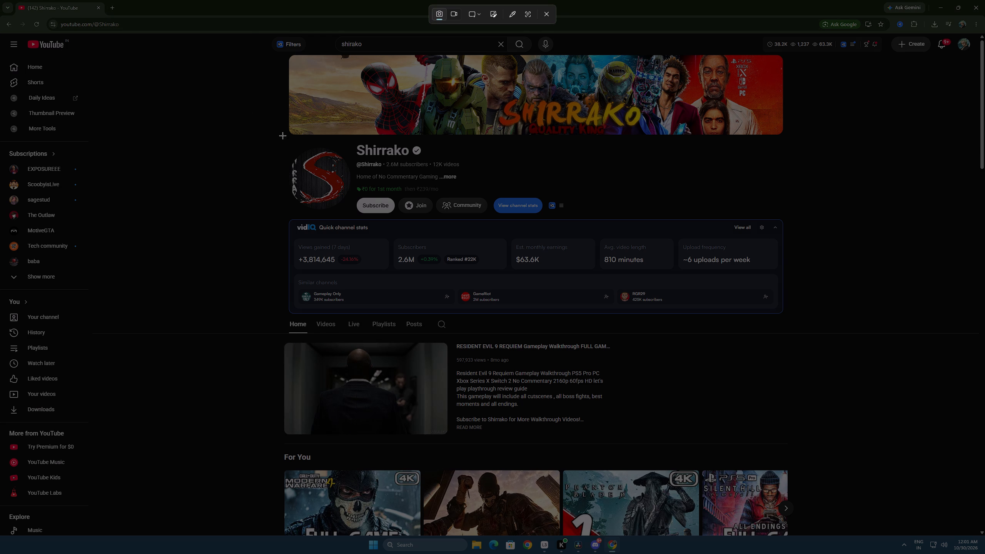
drag(280, 51, 856, 216)
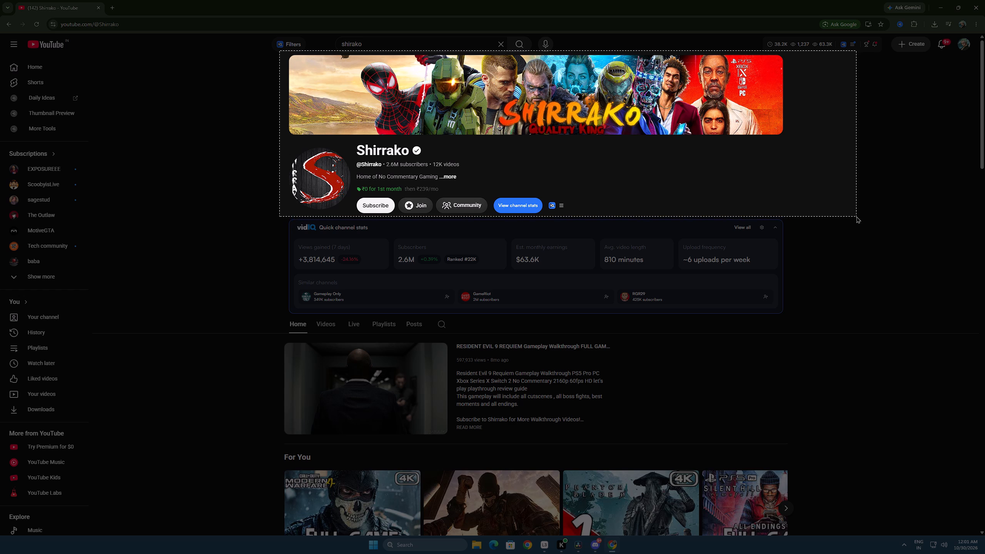
drag(856, 216, 805, 218)
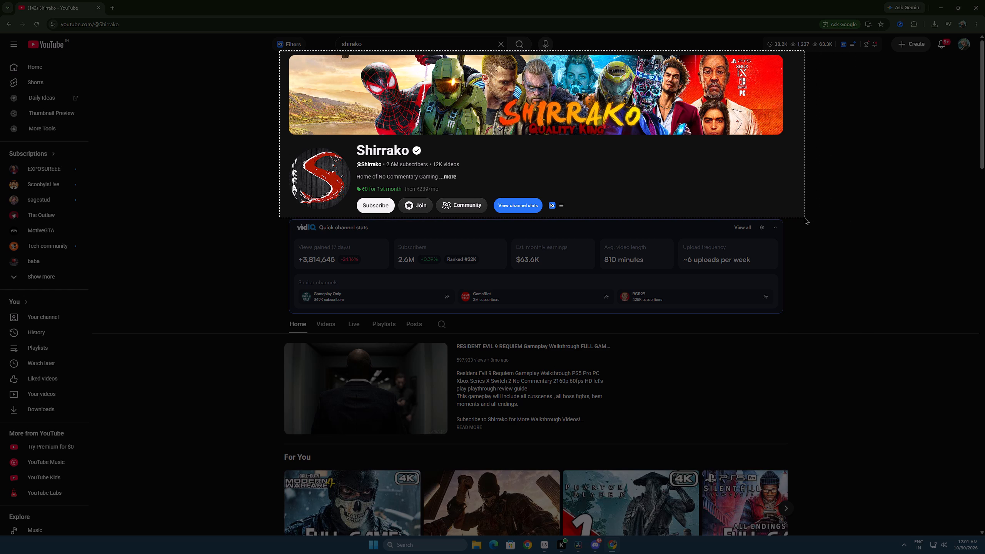
drag(805, 218, 798, 218)
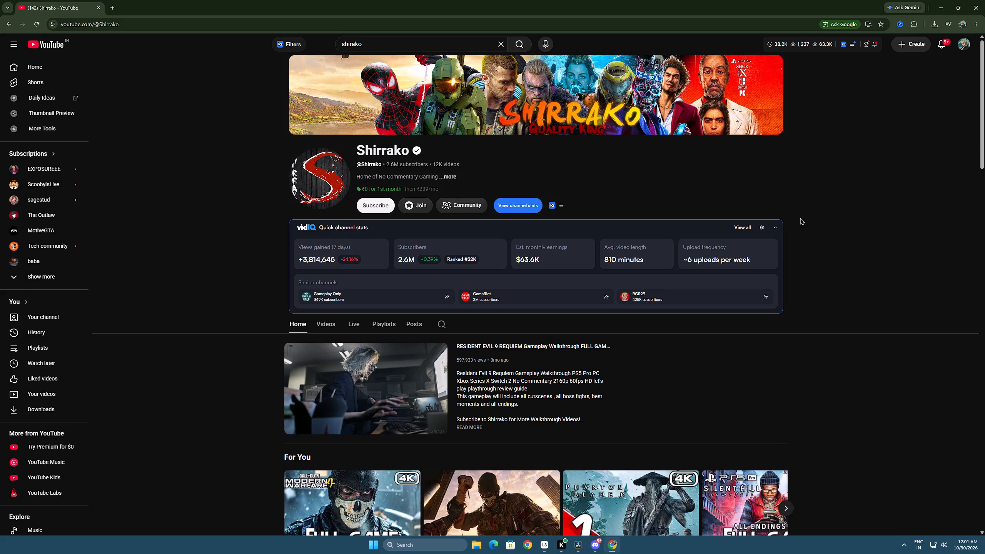
Save the channel header screenshot as a PNG in the Downloads folder and close the Snipping Tool.
click(912, 431)
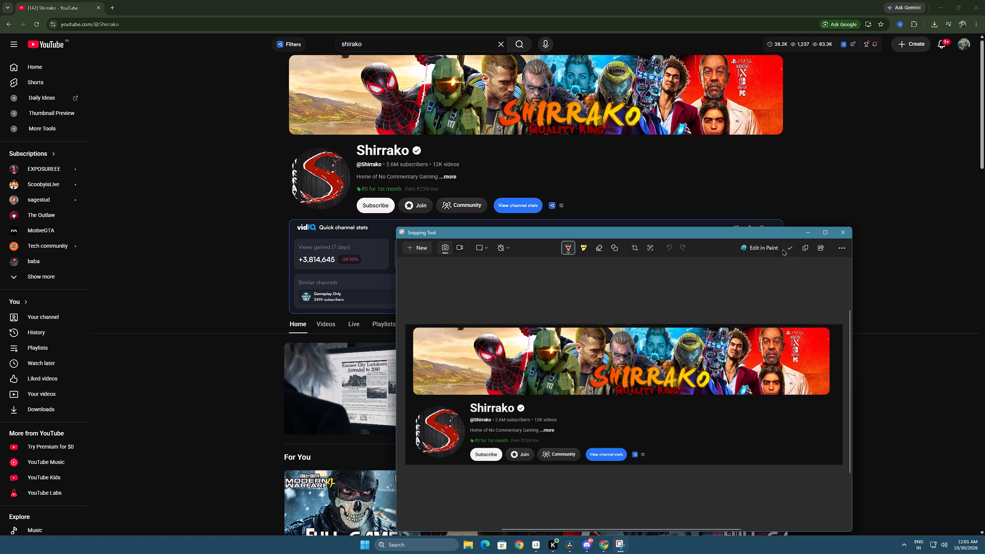
click(794, 247)
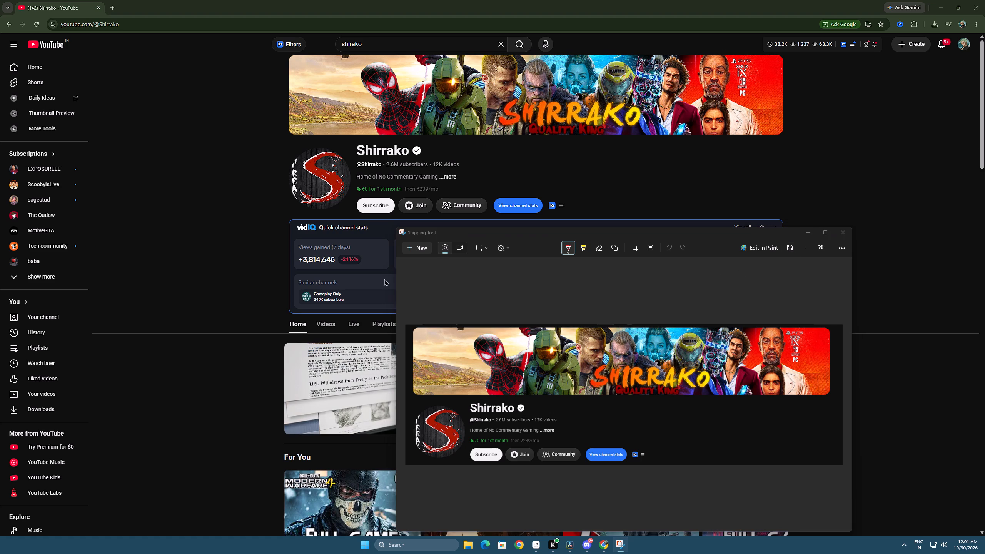
scroll(439, 377, up, 7)
click(424, 349)
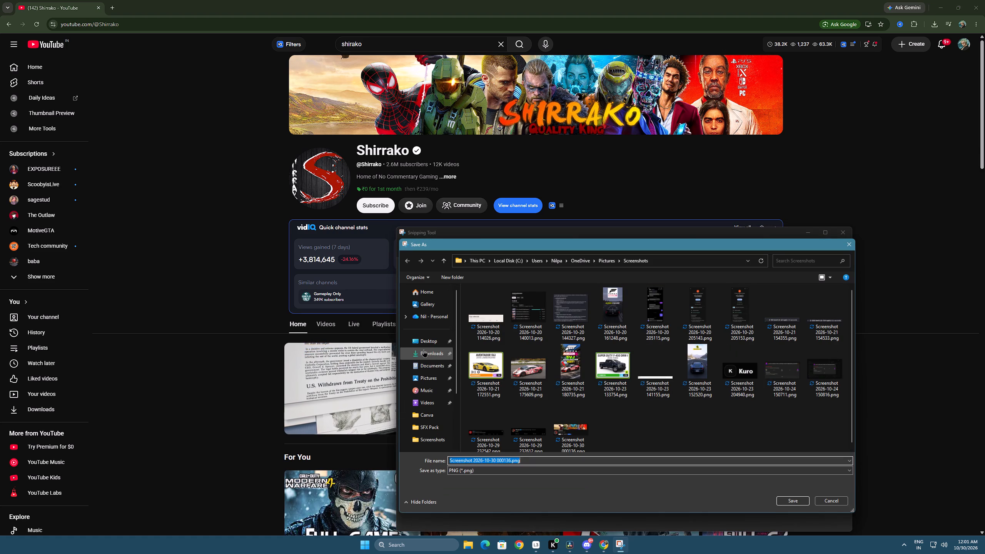
key(Return)
click(800, 501)
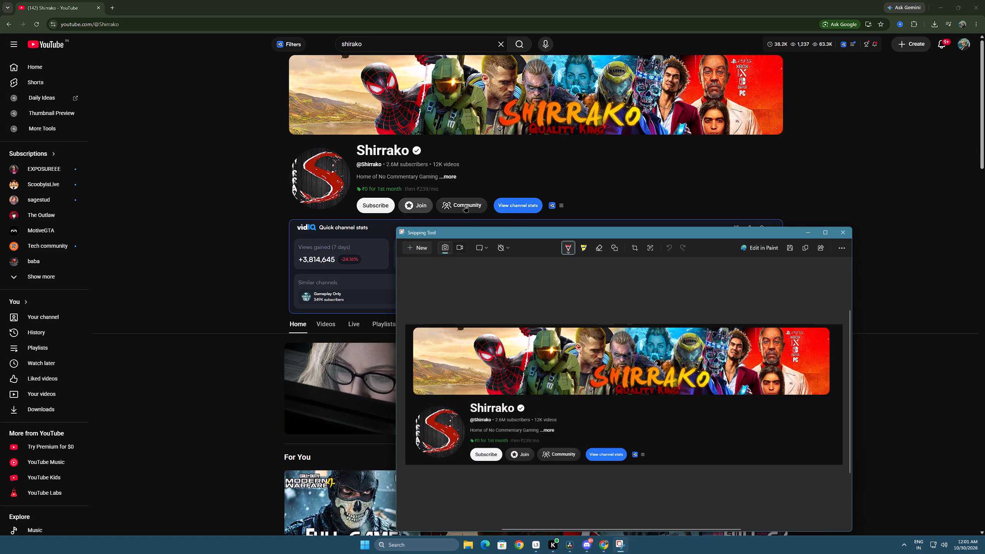
click(834, 238)
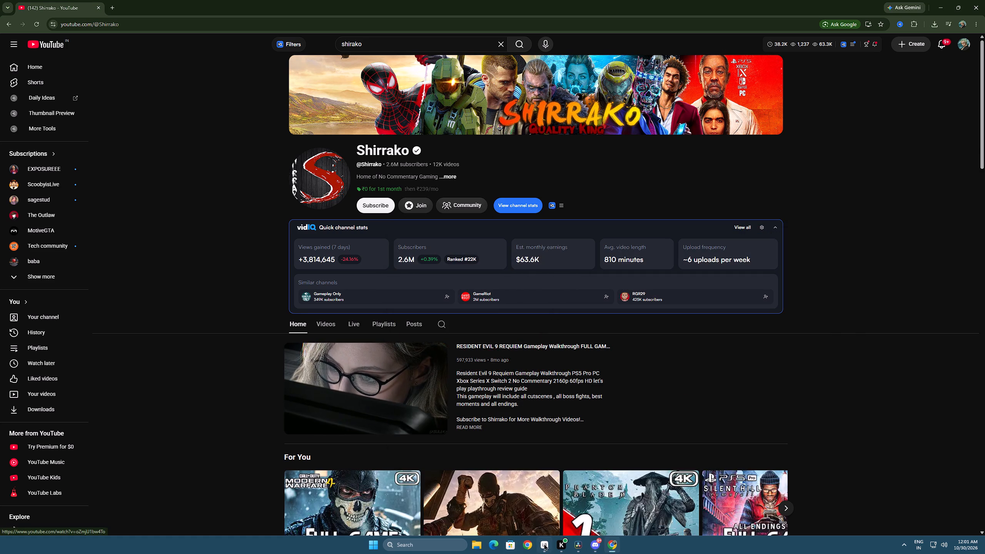
Bring the new channel screenshot from the Downloads folder into the DaVinci Resolve timeline on track V3 at 01:00:09:09.
click(471, 548)
click(596, 279)
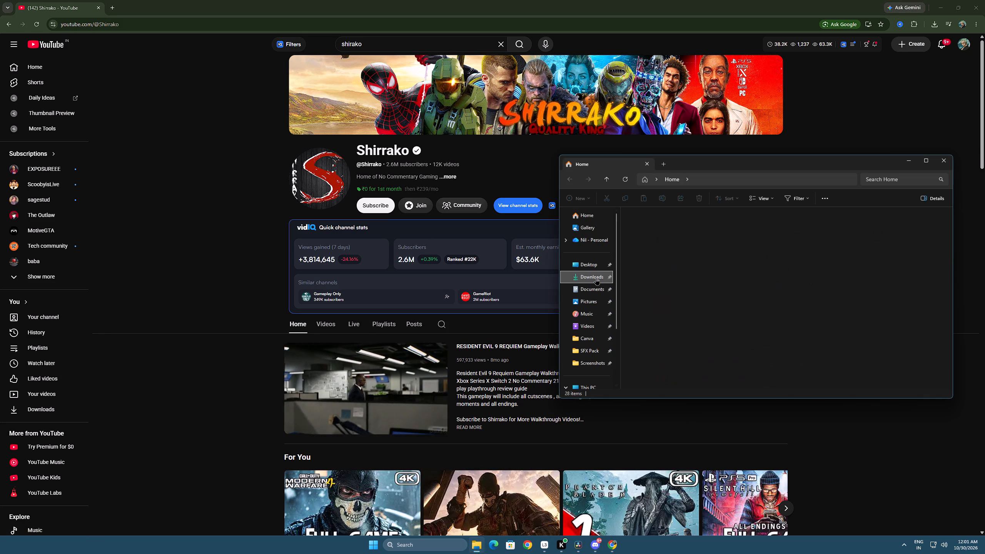
drag(651, 243, 693, 179)
click(718, 269)
drag(648, 243, 692, 272)
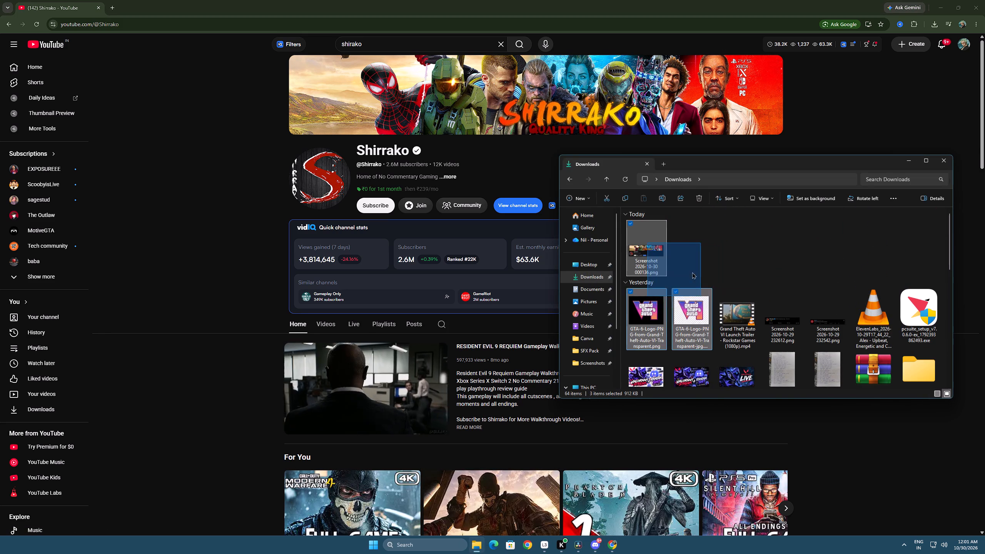
drag(692, 272, 686, 253)
drag(632, 249, 572, 545)
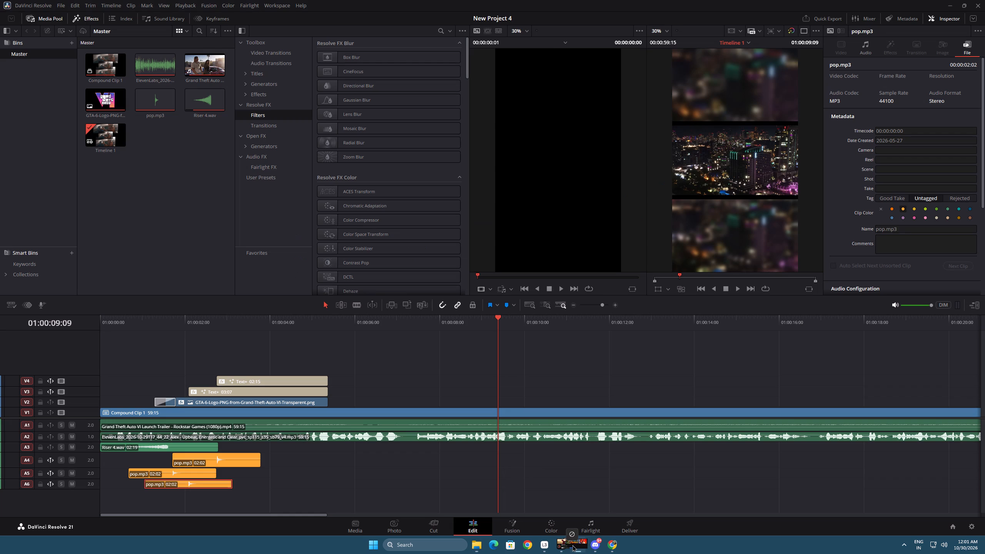
drag(572, 545, 495, 394)
Set the screenshot clip's zoom to 0.180 and its vertical position to 452.
click(538, 390)
click(855, 44)
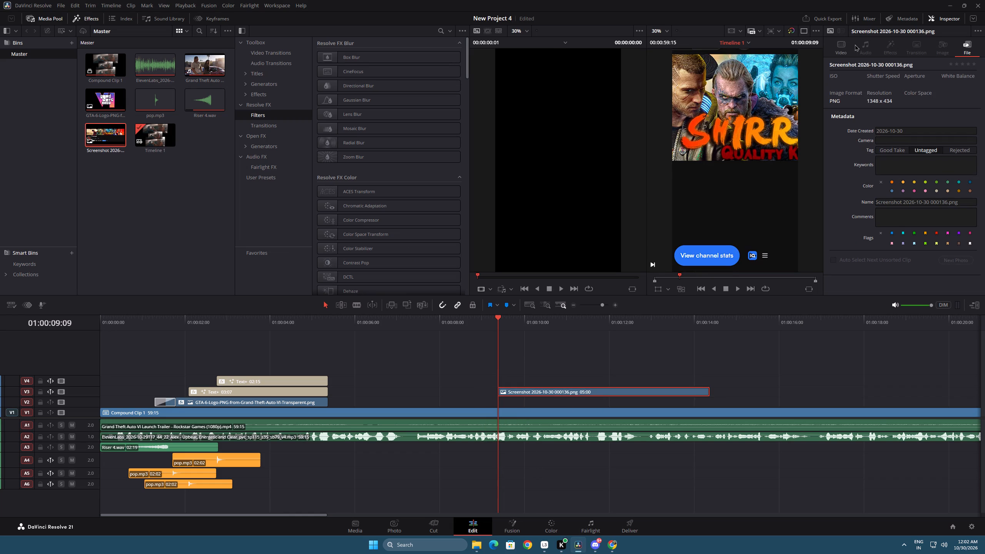
click(847, 47)
drag(892, 75, 860, 75)
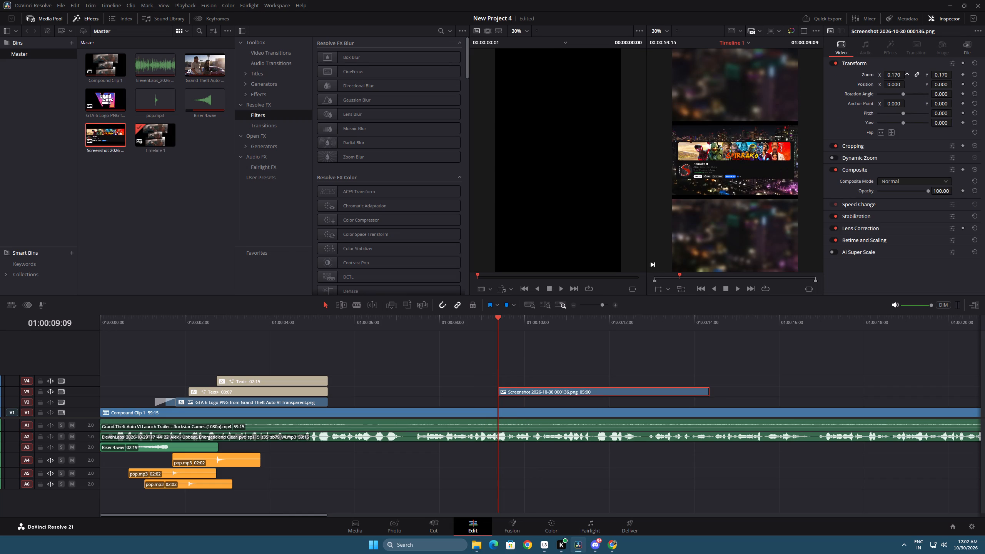
drag(860, 75, 861, 75)
drag(945, 83, 634, 294)
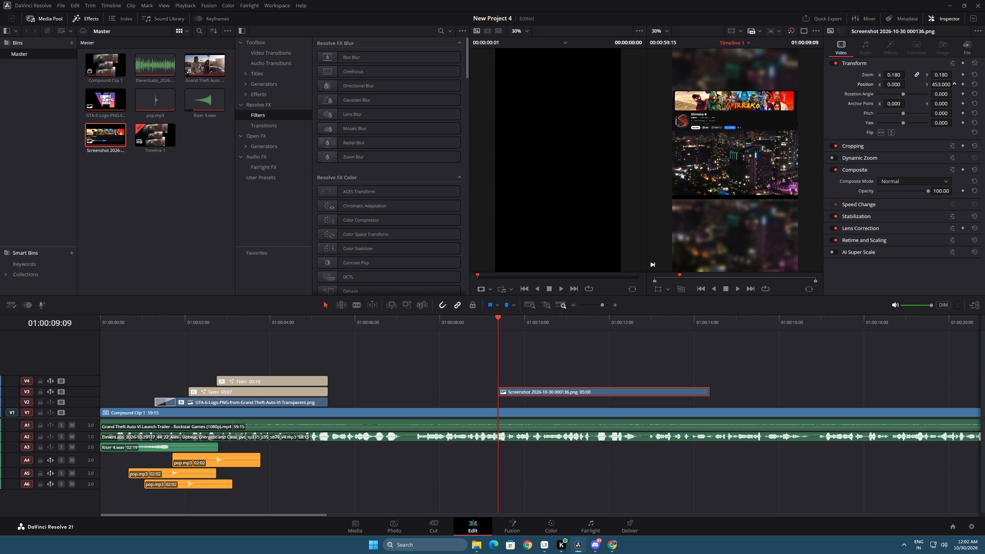
drag(634, 294, 633, 295)
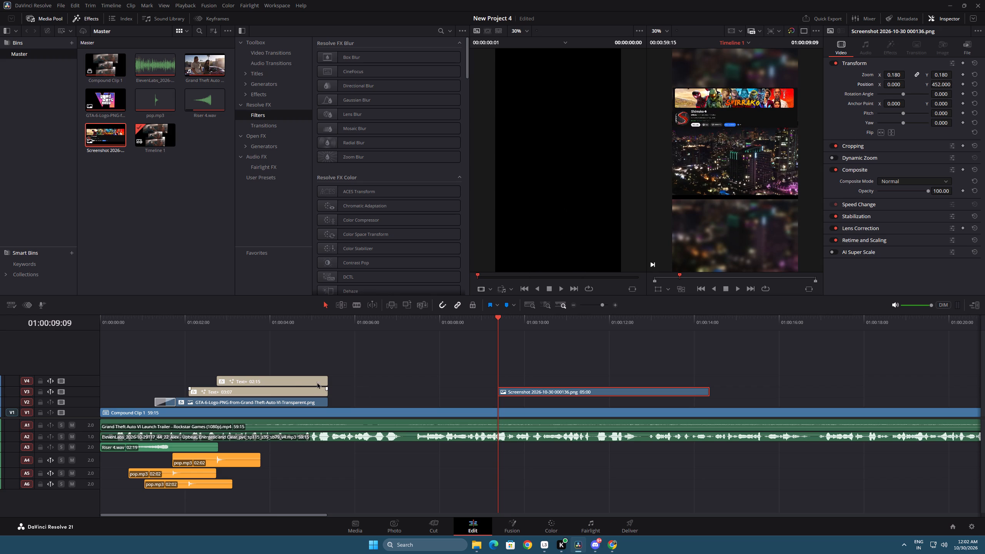
Copy the RUINED title from V3, move the screenshot clip up to V4, and paste the title beneath it at 01:00:09:09.
click(292, 381)
click(286, 390)
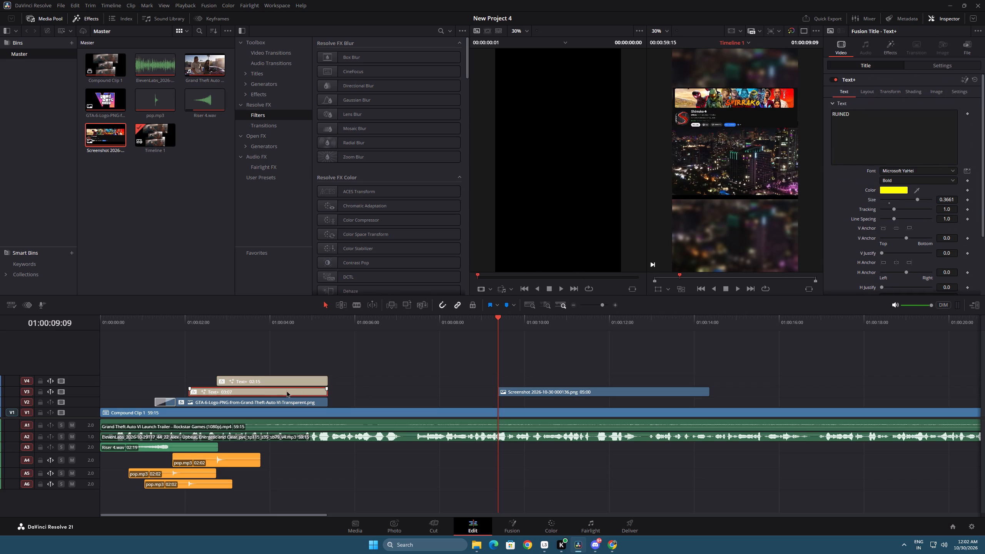
key(ctrl+c)
drag(526, 389, 526, 384)
key(ctrl+v)
Play from the start of the screenshot clip to about 01:00:09:21, reviewing the pasted title with the voiceover.
drag(506, 319, 503, 319)
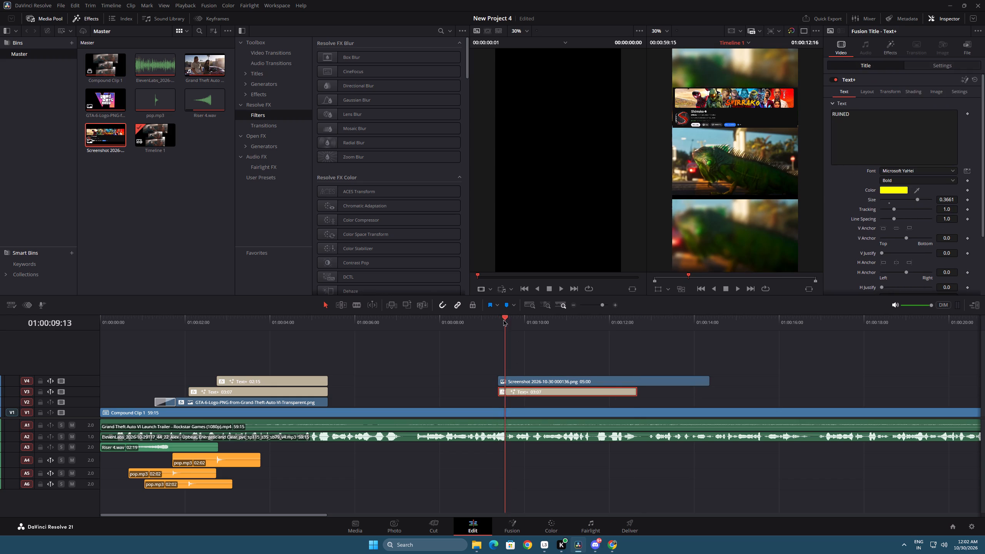
drag(503, 319, 499, 324)
key(space)
key(space)
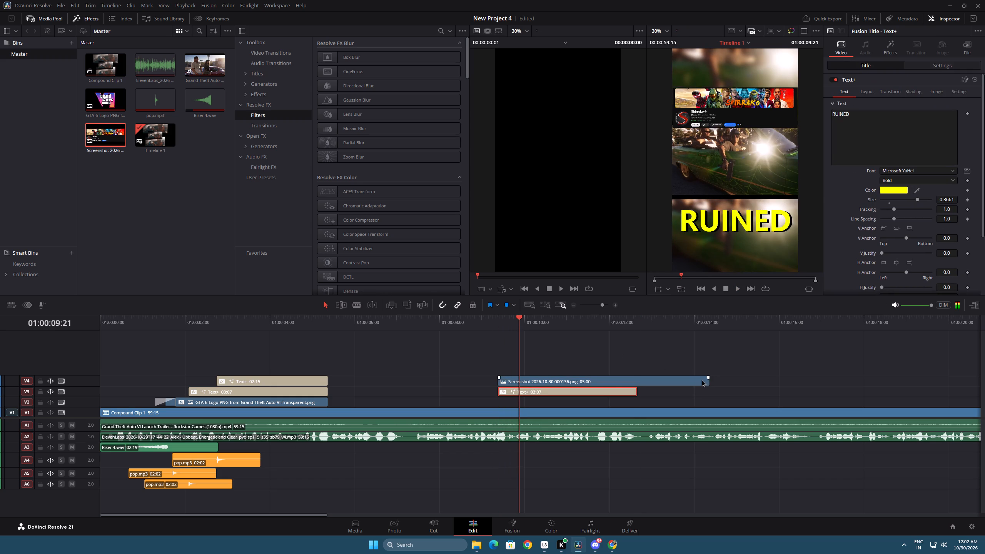
Trim the end of the channel screenshot clip on V4 to a 03:07 duration, matching the title below it.
drag(707, 383, 634, 378)
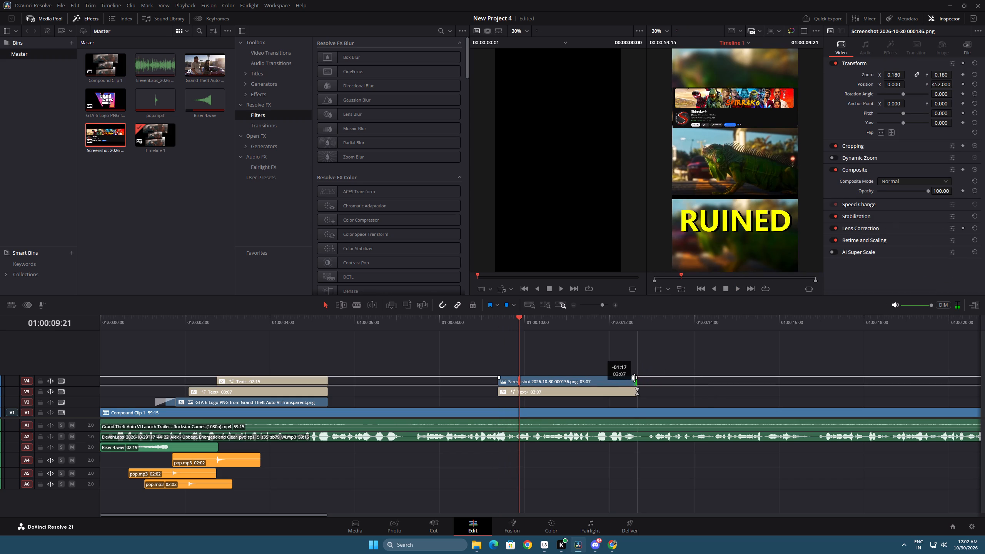
drag(634, 378, 634, 378)
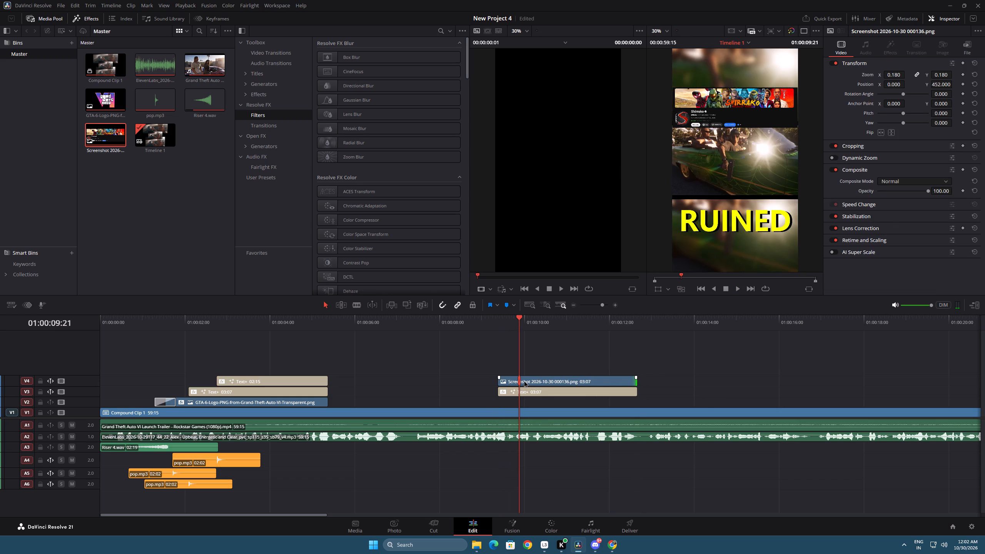
Change the text of the title beneath the channel screenshot to SHIRRAKO.
click(544, 389)
drag(868, 119, 758, 118)
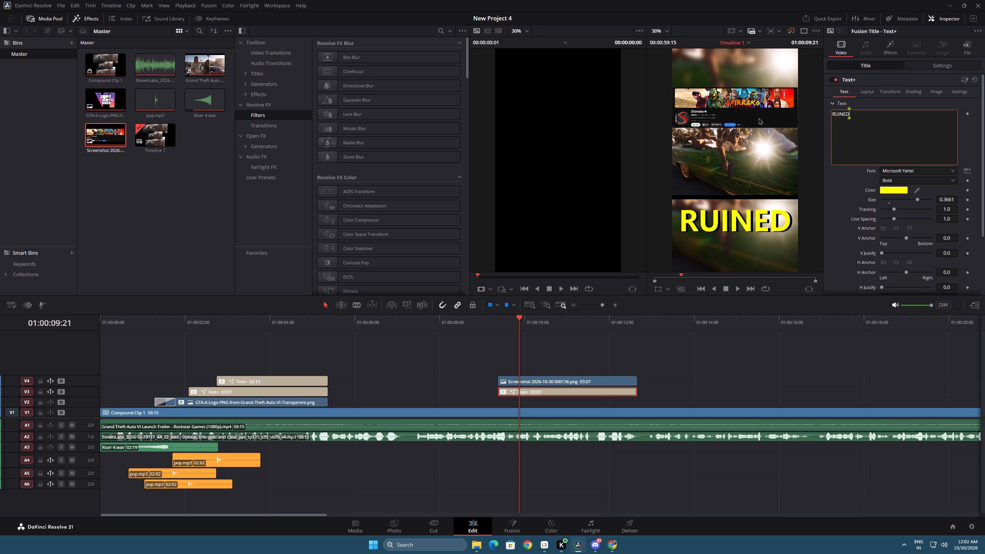
key(ctrl+a)
text(SHIR)
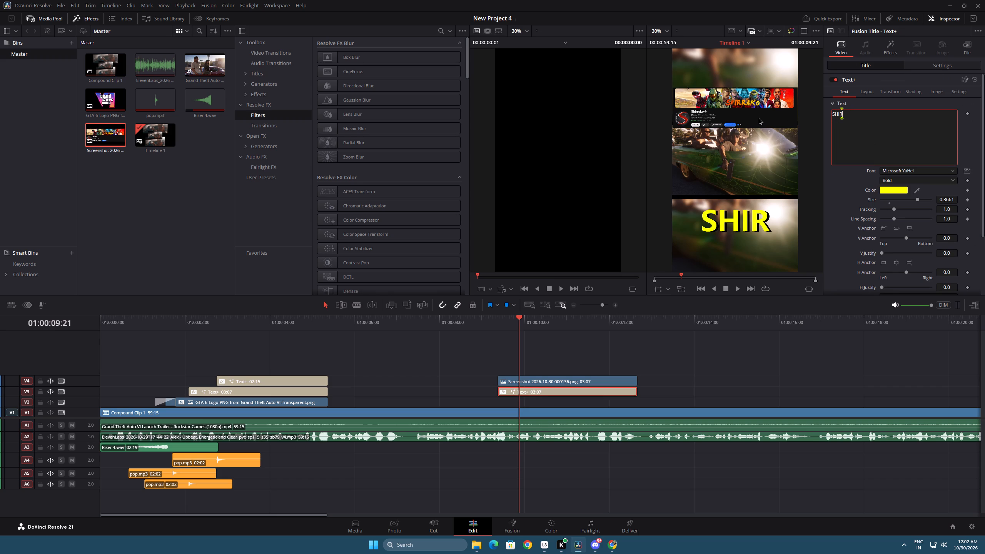
text(RAKO)
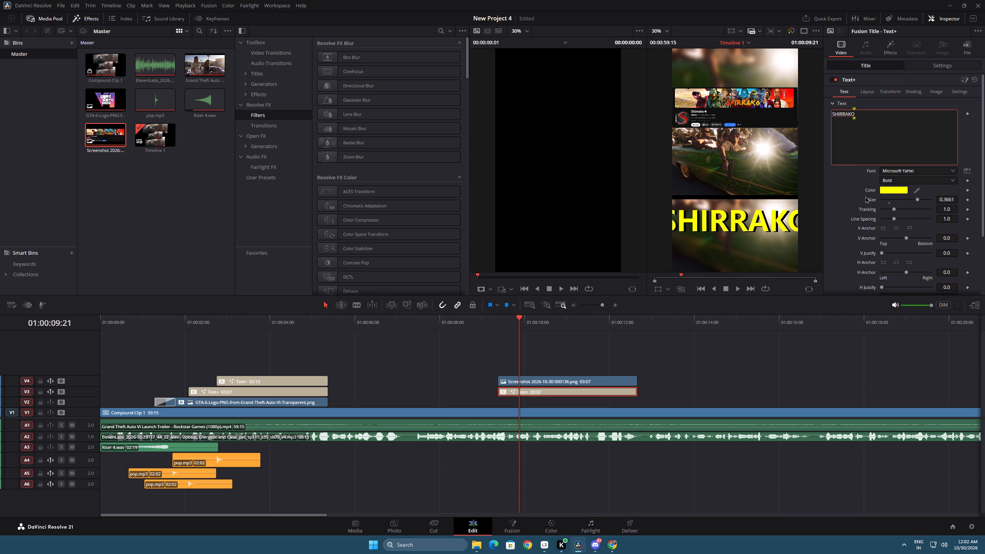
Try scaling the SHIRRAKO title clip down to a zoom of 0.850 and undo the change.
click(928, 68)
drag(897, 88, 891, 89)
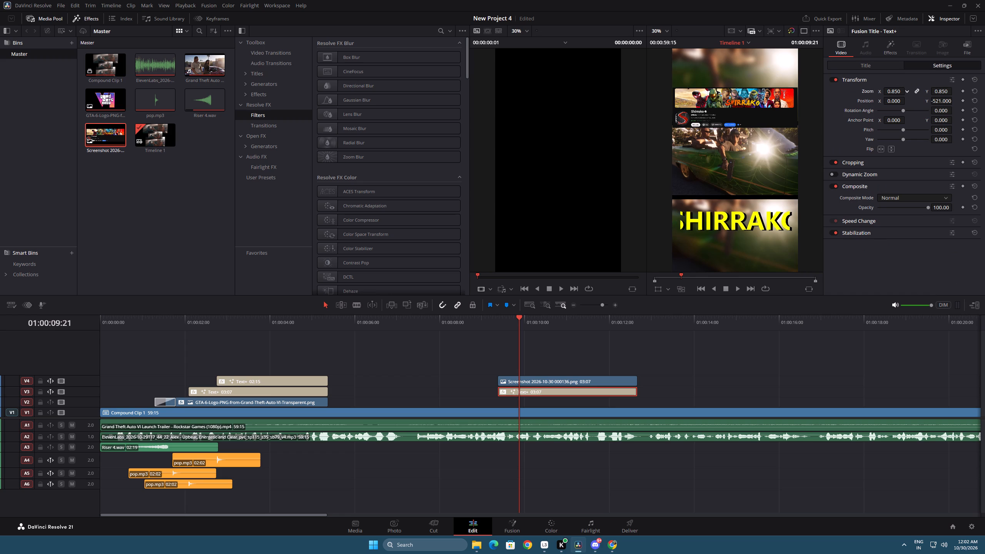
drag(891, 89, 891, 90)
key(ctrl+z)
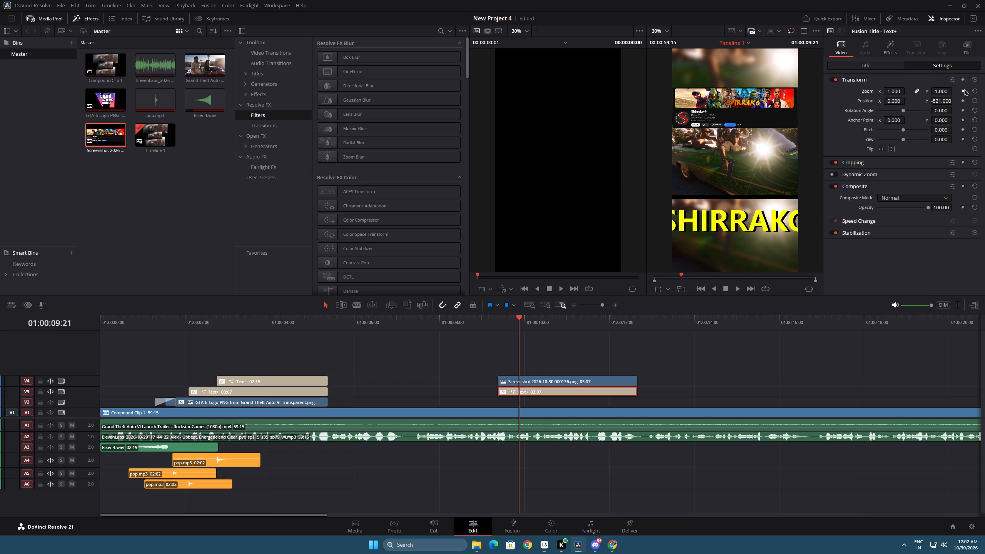
Reduce the SHIRRAKO title's text size to about 0.2874 so the whole word fits the frame.
click(883, 66)
drag(915, 200, 907, 200)
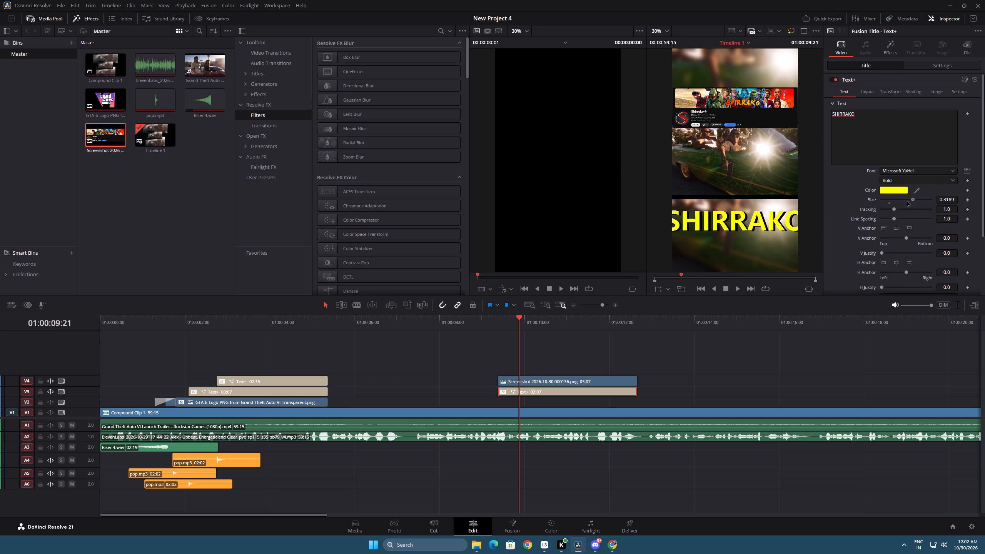
drag(907, 200, 907, 200)
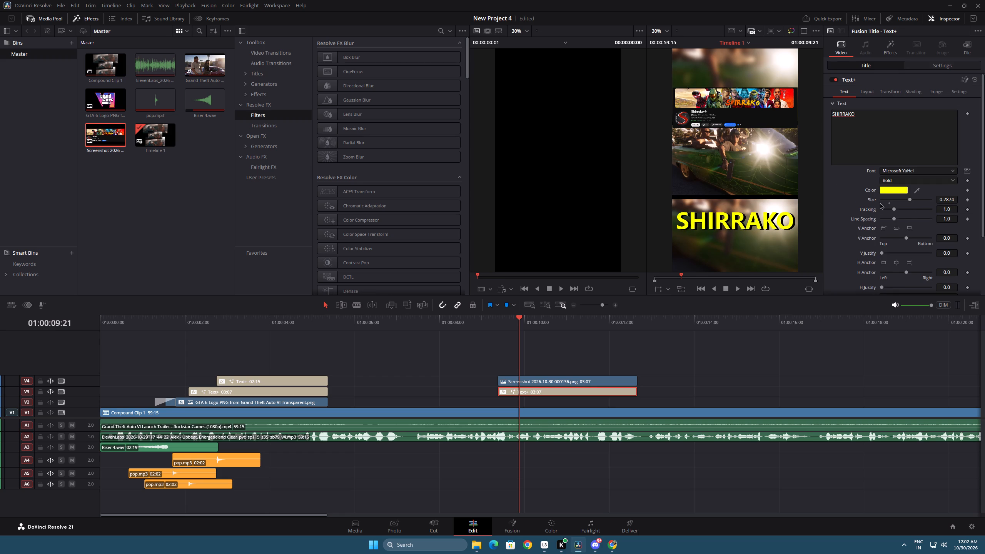
Change the SHIRRAKO title's text color to white (#ffffff).
click(886, 192)
drag(527, 220, 409, 327)
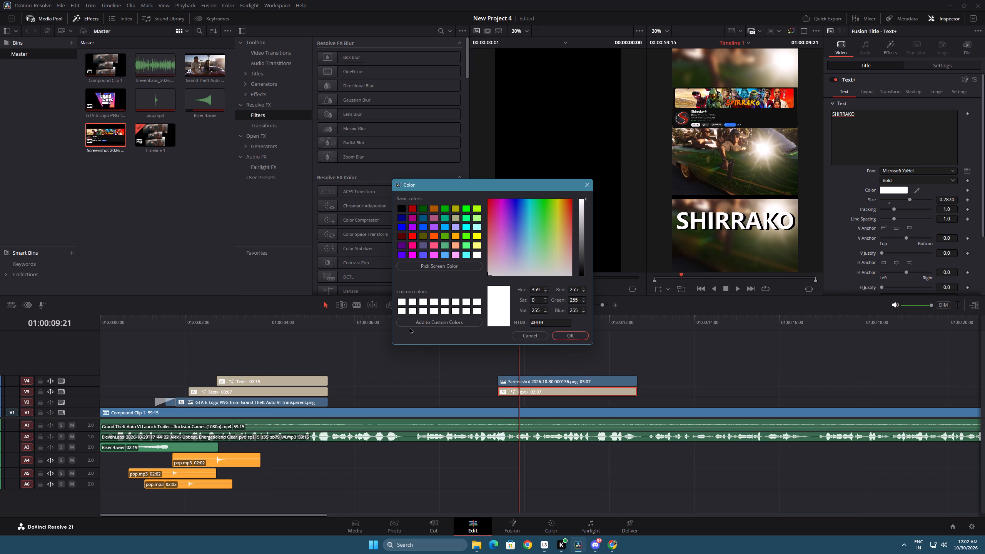
drag(409, 327, 405, 334)
click(893, 50)
click(568, 336)
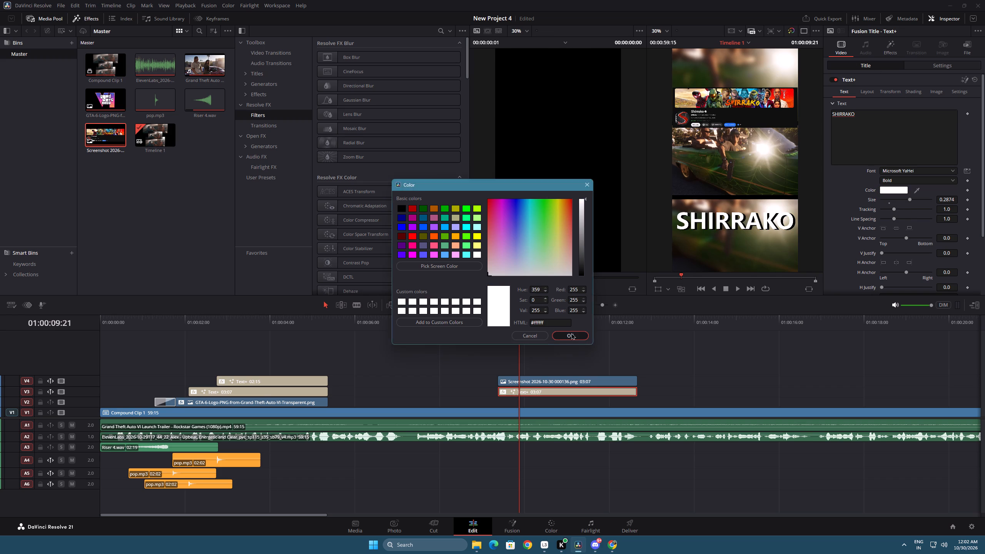
Adjust the SHIRRAKO title's drop shadow to an angle of about 23.7, distance 0.012 and blur 0.240.
click(892, 50)
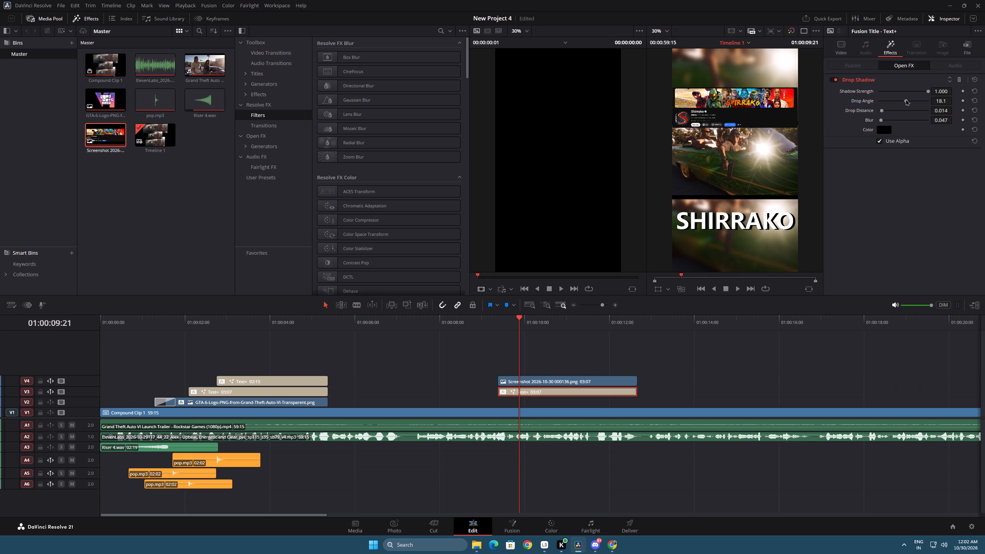
drag(907, 101, 907, 105)
click(882, 111)
drag(880, 120, 890, 120)
Play through the SHIRRAKO section and replay the part after it, stopping at about 01:00:14:03 to locate the next insert point.
key(space)
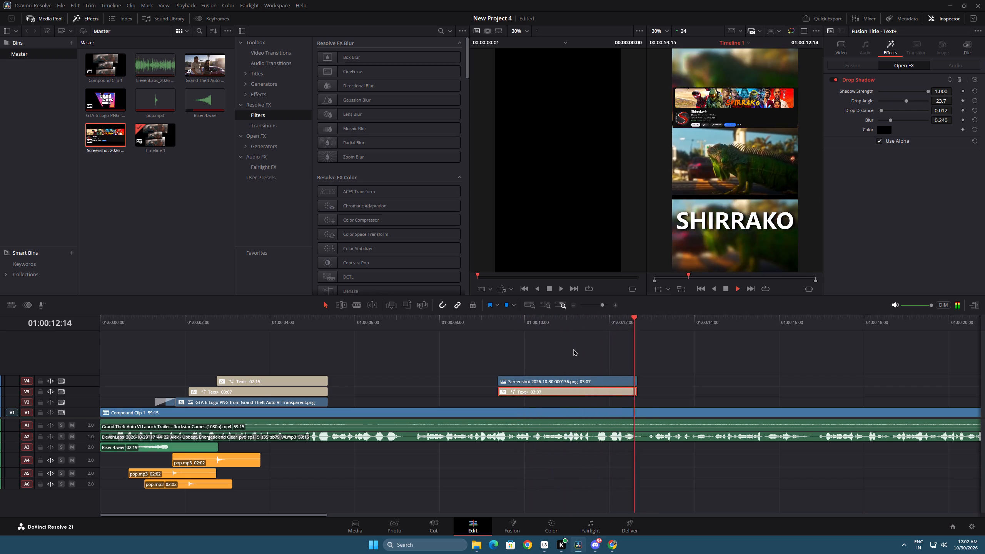
key(space)
key(space)
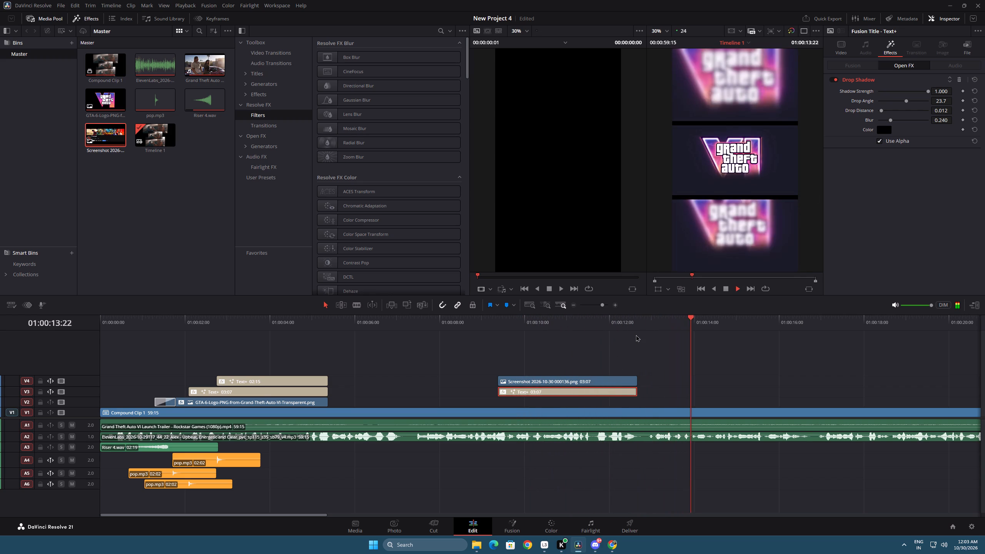
key(space)
click(663, 317)
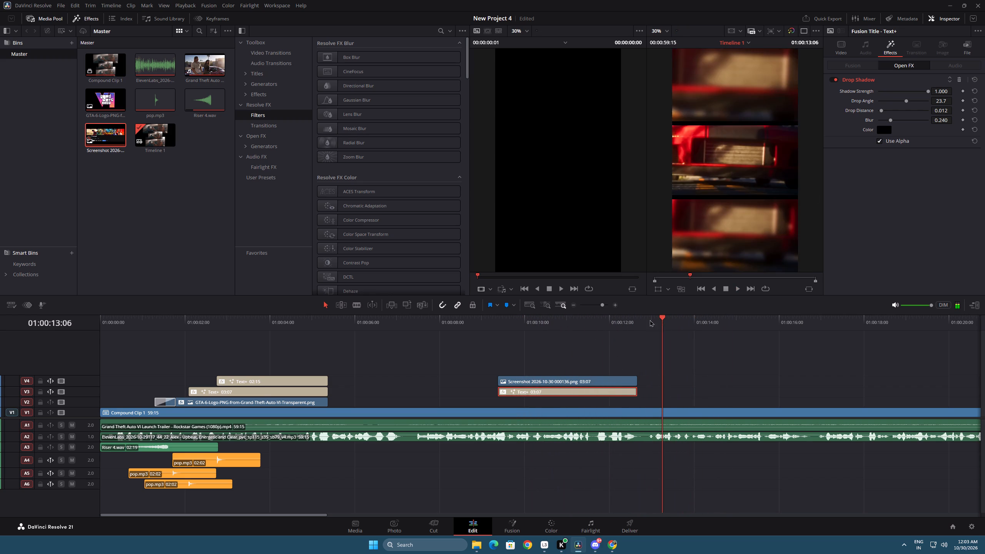
click(649, 320)
key(space)
key(space)
key(space)
key(space)
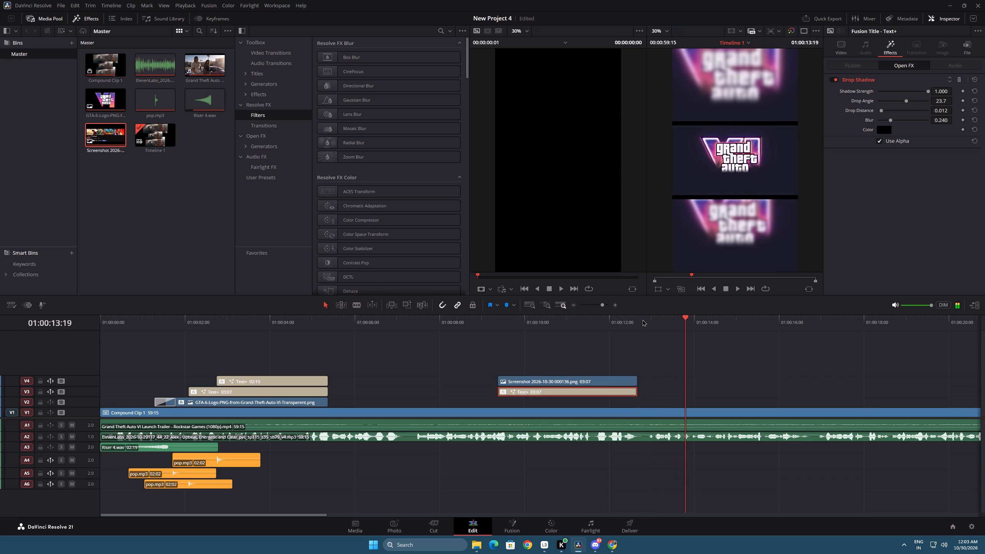
key(space)
key(space)
Bring Screenshot 2026-10-29 232612.png from the Downloads folder into the timeline on track V4 at 01:00:14:03.
key(alt+Tab)
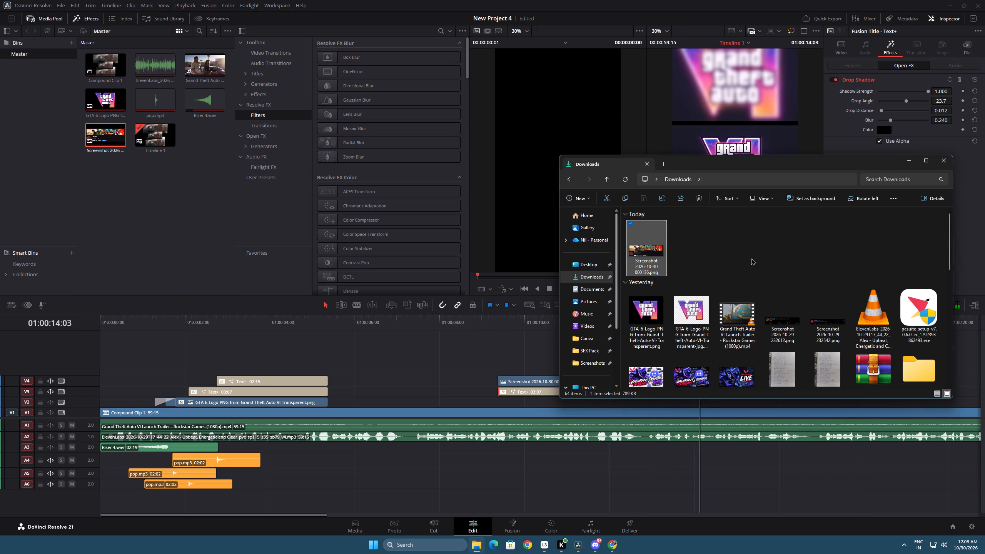
click(785, 323)
click(824, 320)
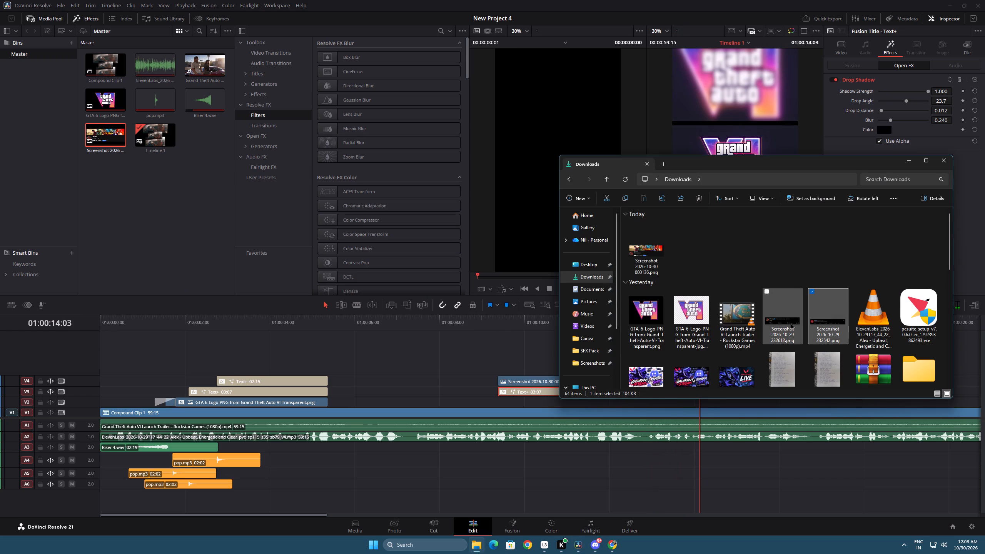
click(770, 319)
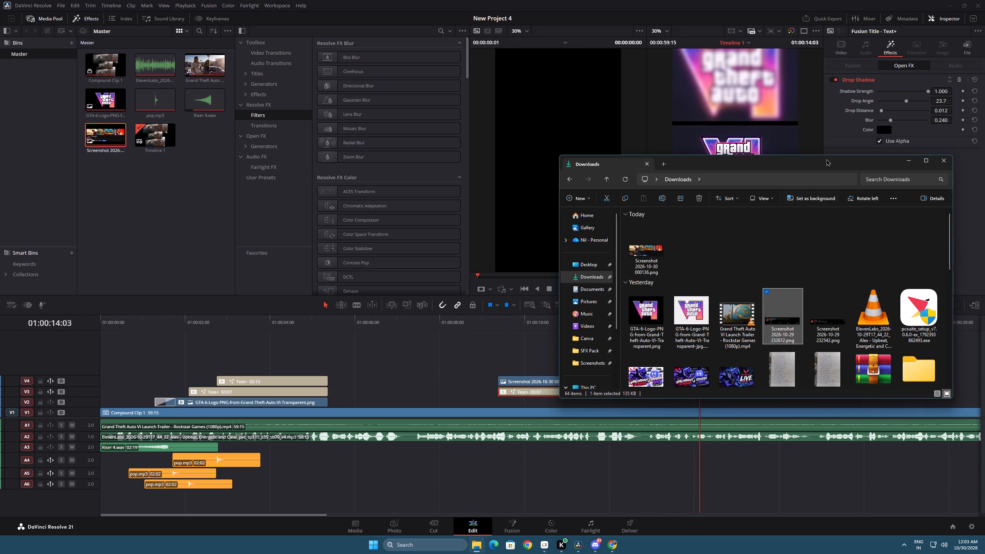
drag(826, 159, 431, 134)
drag(379, 291, 716, 371)
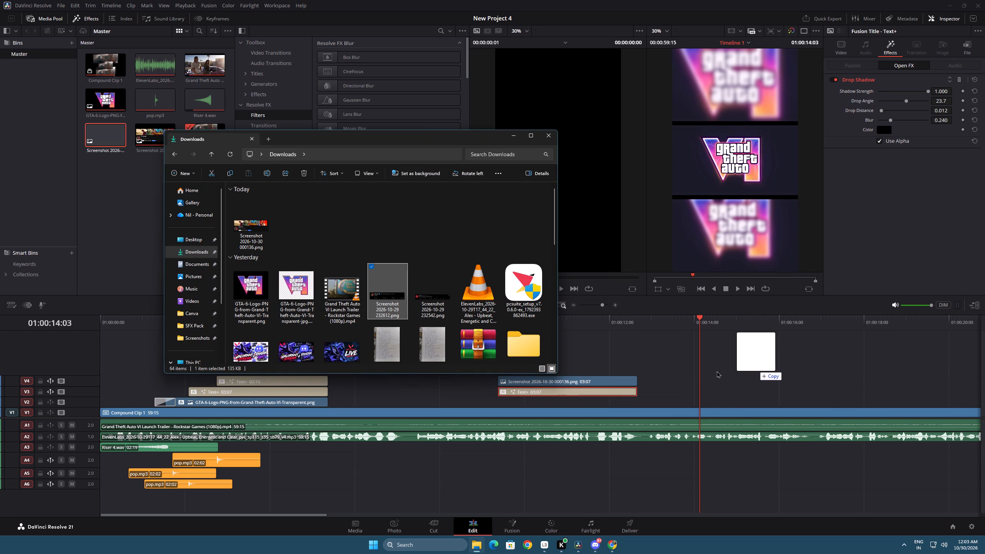
drag(716, 371, 698, 387)
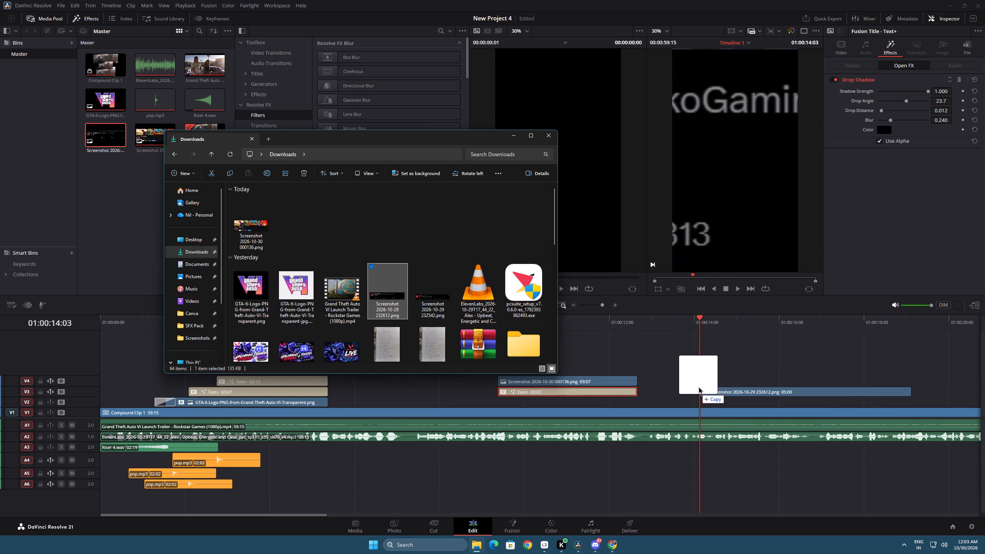
drag(698, 387, 698, 380)
Scale the new post screenshot clip on V4 to a zoom of 0.100, checking it at 01:00:14:06.
click(729, 380)
drag(713, 317, 713, 317)
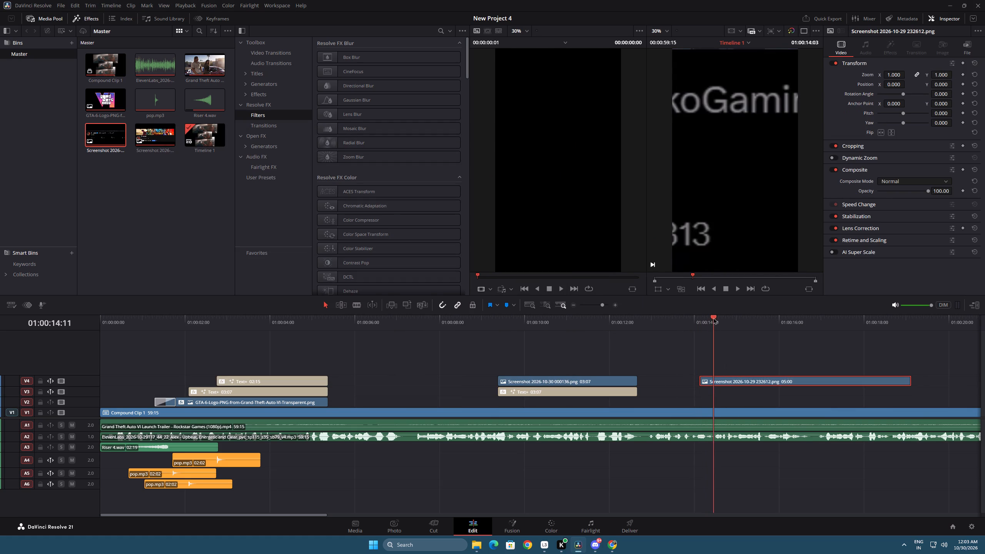
drag(713, 317, 705, 319)
drag(893, 75, 876, 76)
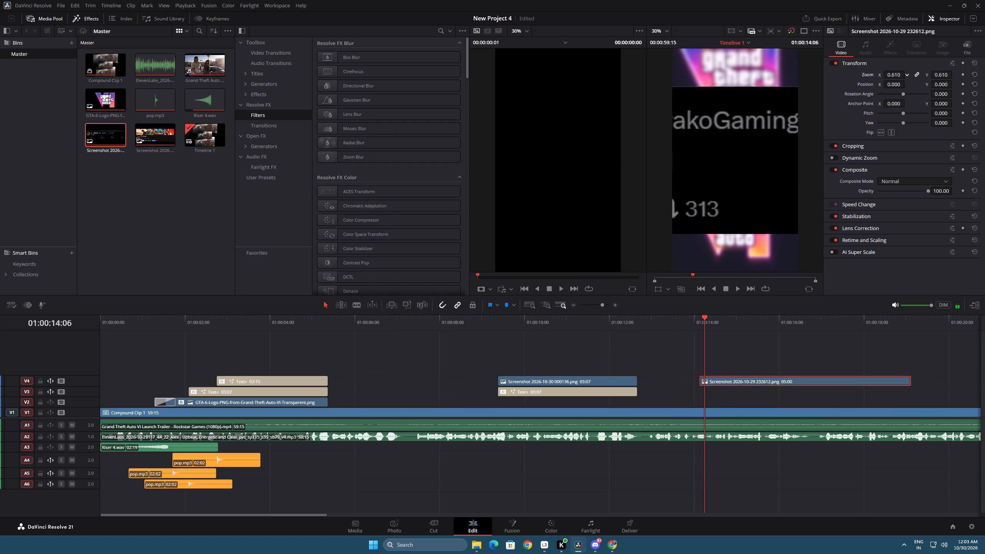
drag(876, 76, 859, 80)
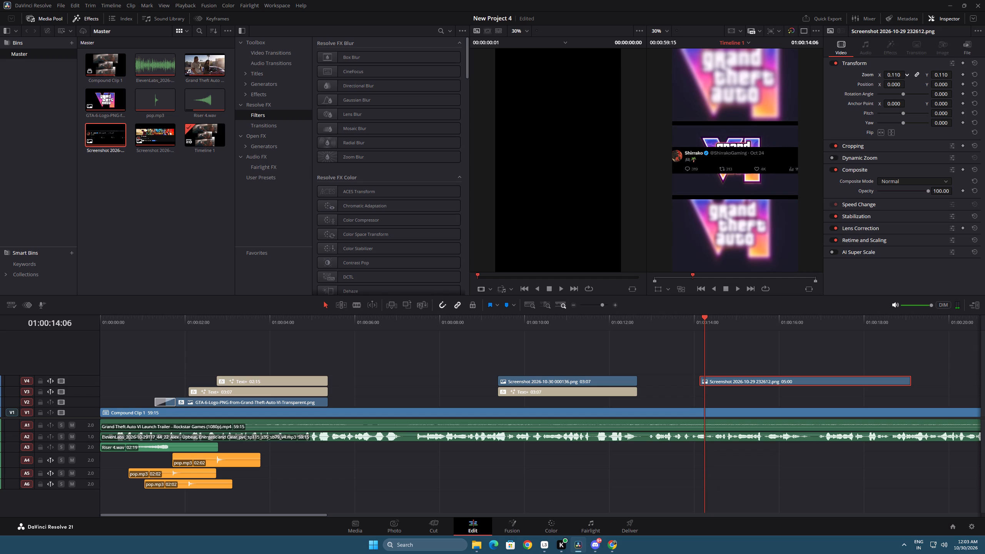
drag(859, 80, 858, 80)
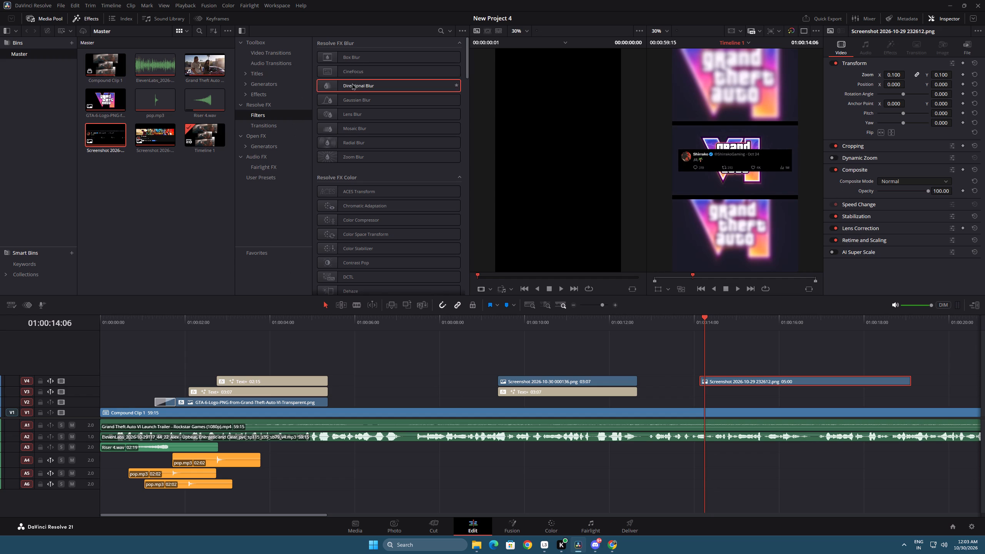
Search the effects for "dr" and apply Drop Shadow to the post screenshot clip on V4.
click(440, 31)
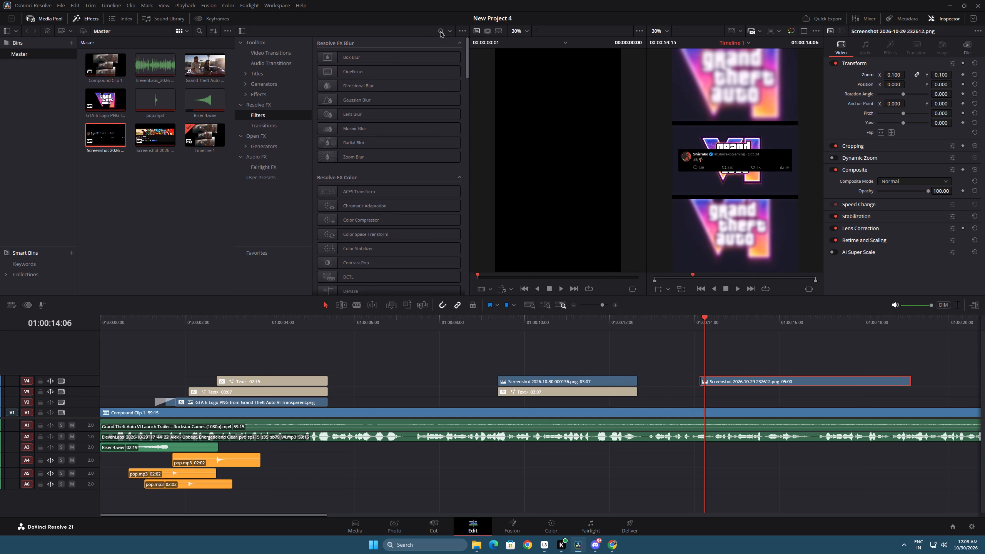
text(dr)
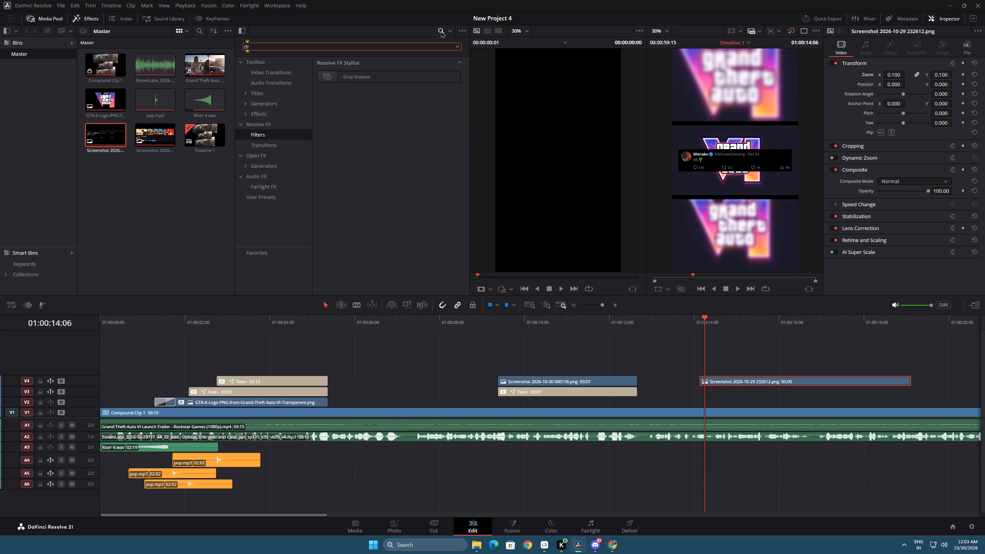
drag(426, 80, 771, 380)
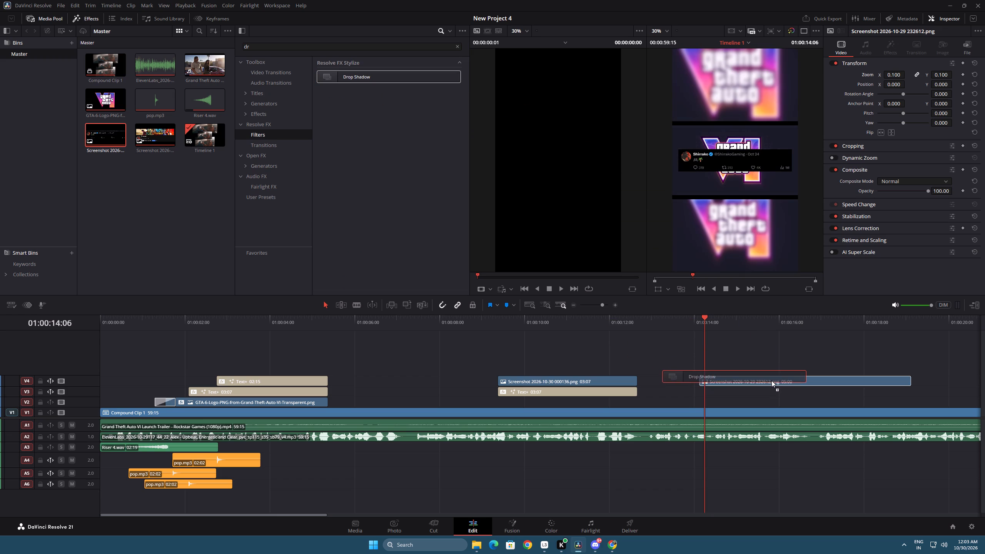
drag(771, 380, 772, 380)
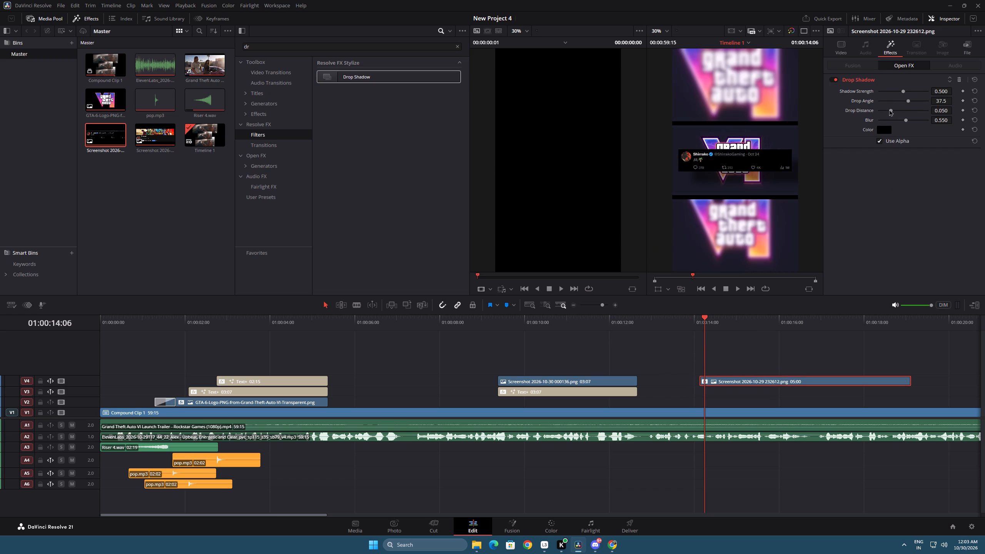
Set the post screenshot's Drop Shadow to strength 1.000, angle 32.1, distance 0.005 and blur 0.403.
drag(889, 109, 880, 109)
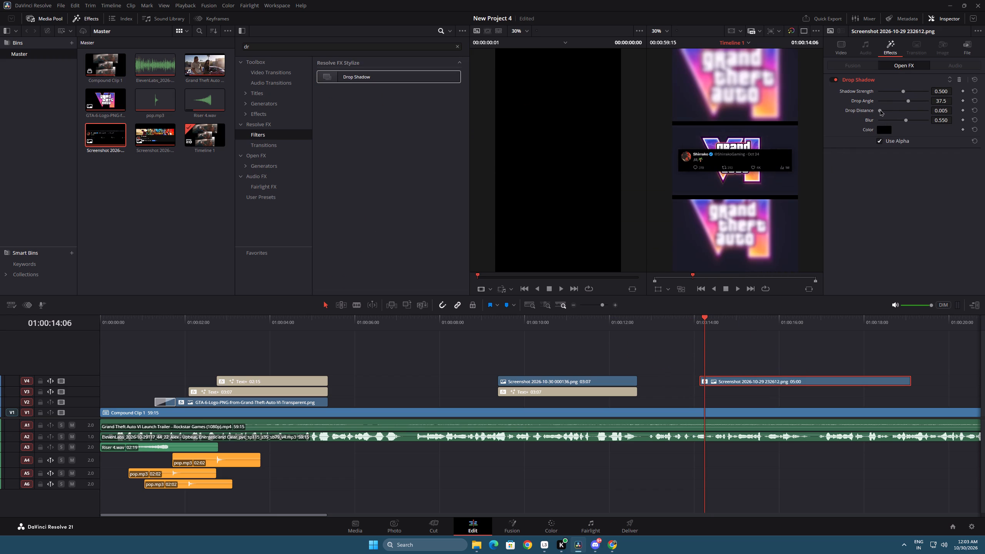
drag(903, 90, 946, 97)
drag(946, 97, 939, 98)
drag(906, 120, 896, 122)
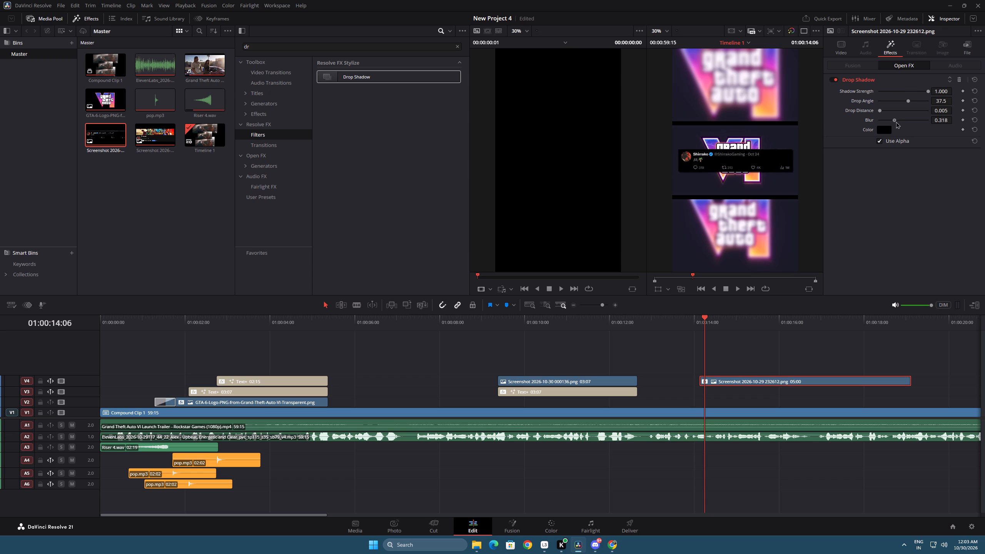
drag(896, 122, 899, 123)
drag(907, 102, 869, 104)
drag(869, 104, 907, 115)
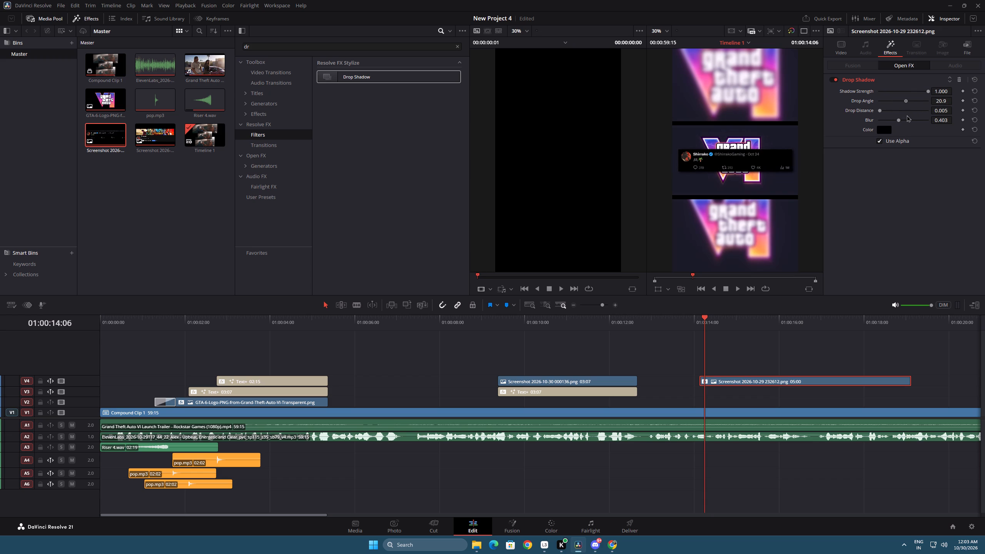
drag(907, 115, 908, 115)
Play through the post screenshot section on V4 to review its shadow and timing against the voiceover.
drag(703, 317, 708, 317)
key(space)
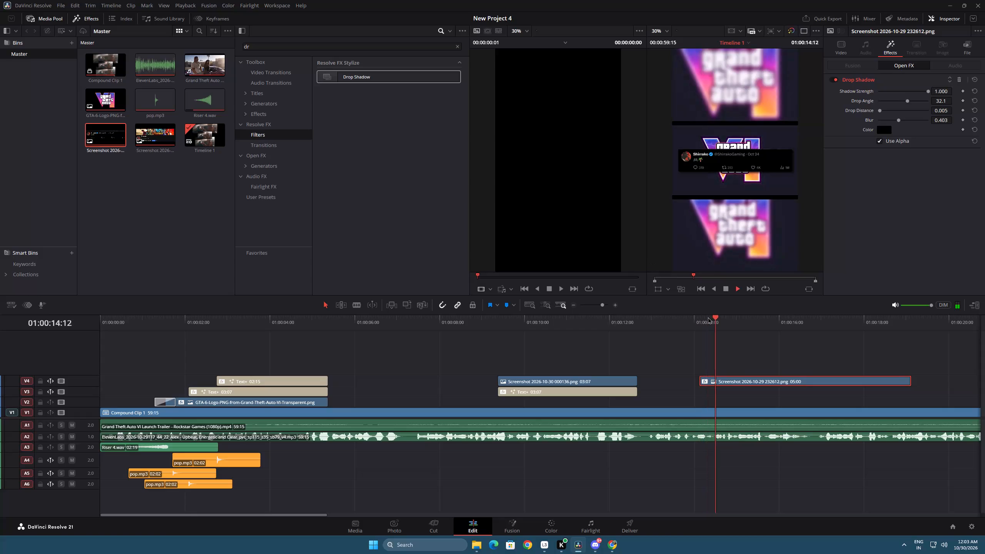
key(space)
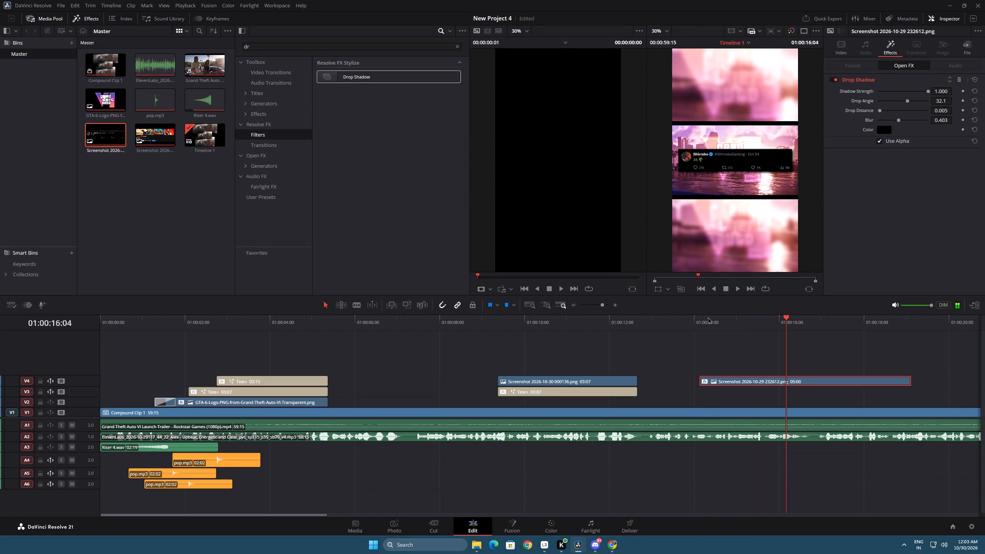
drag(720, 318, 746, 324)
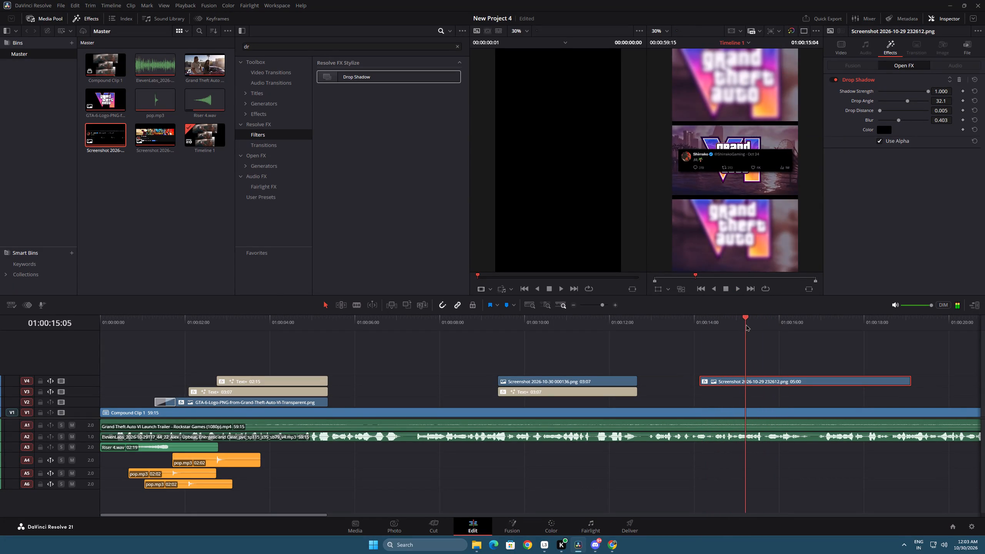
drag(746, 324, 754, 330)
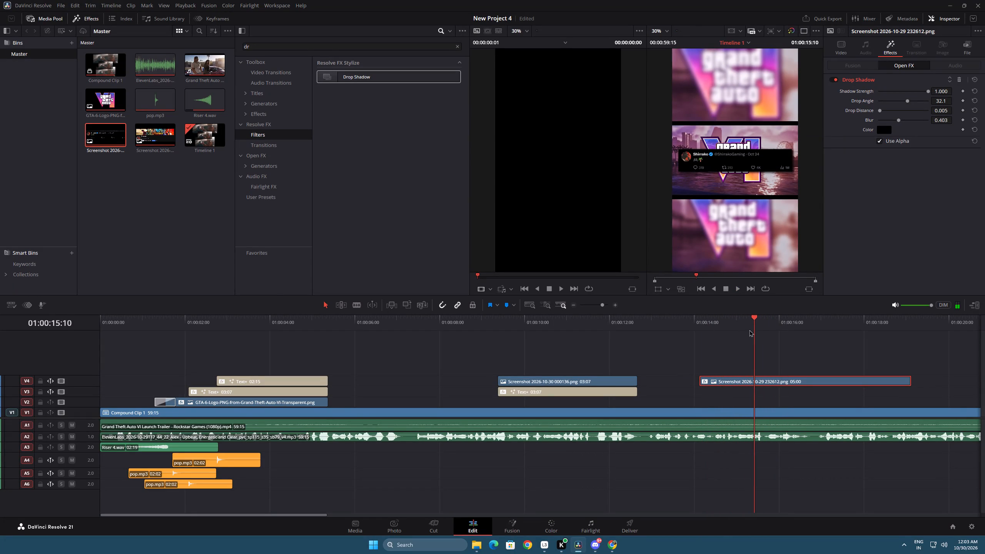
key(space)
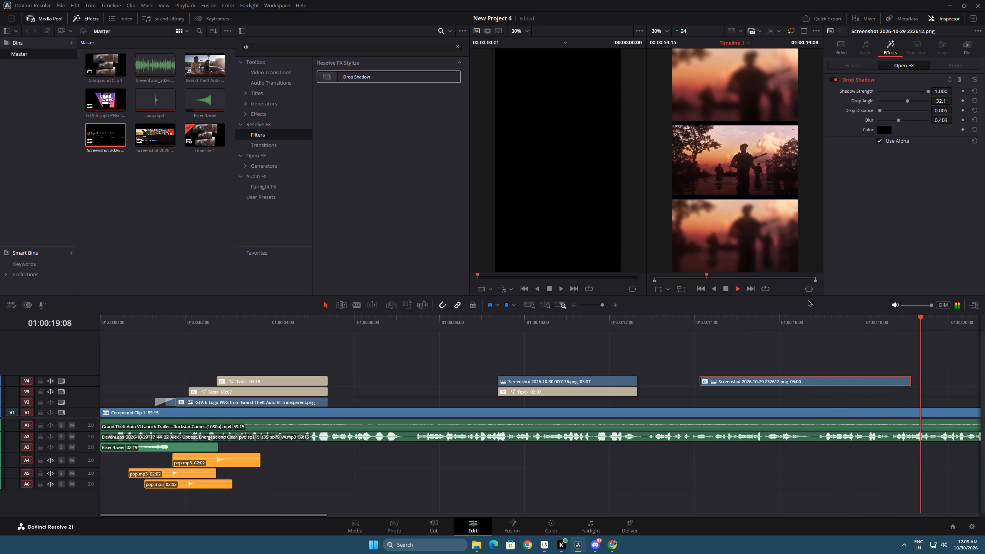
key(space)
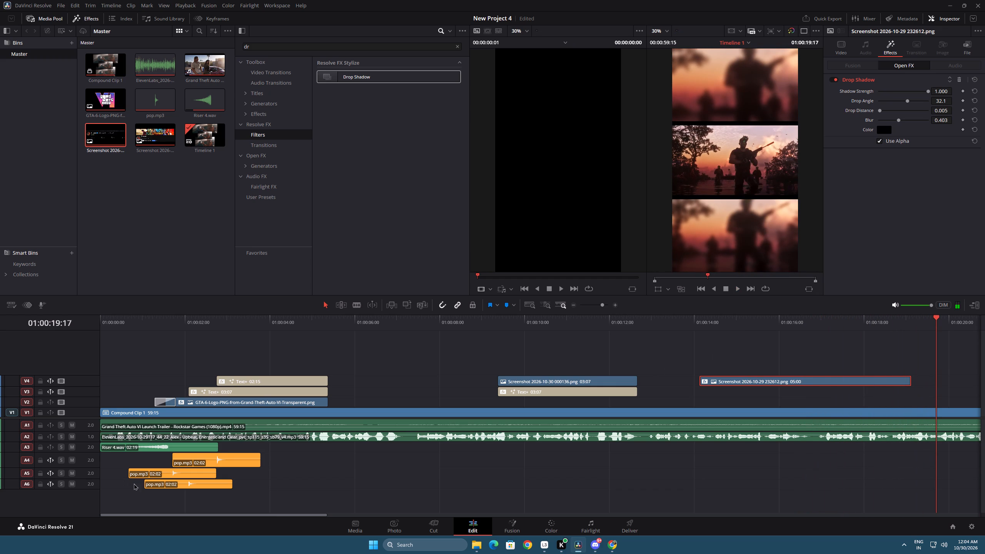
Copy the pop.mp3 clip on A4 and place the copy so its peak meets the start of the SHIRRAKO channel screenshot.
click(232, 462)
key(ctrl+c)
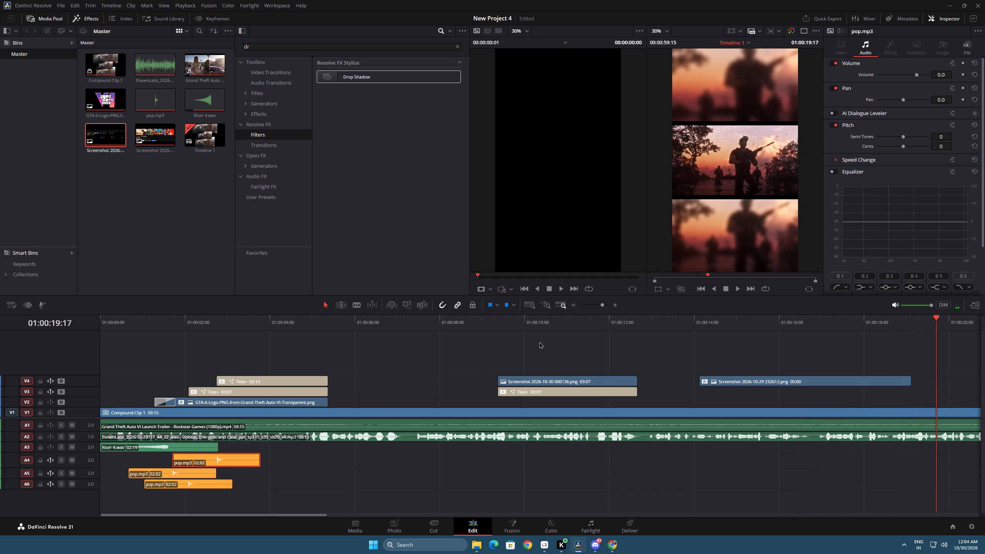
click(486, 319)
key(ctrl+v)
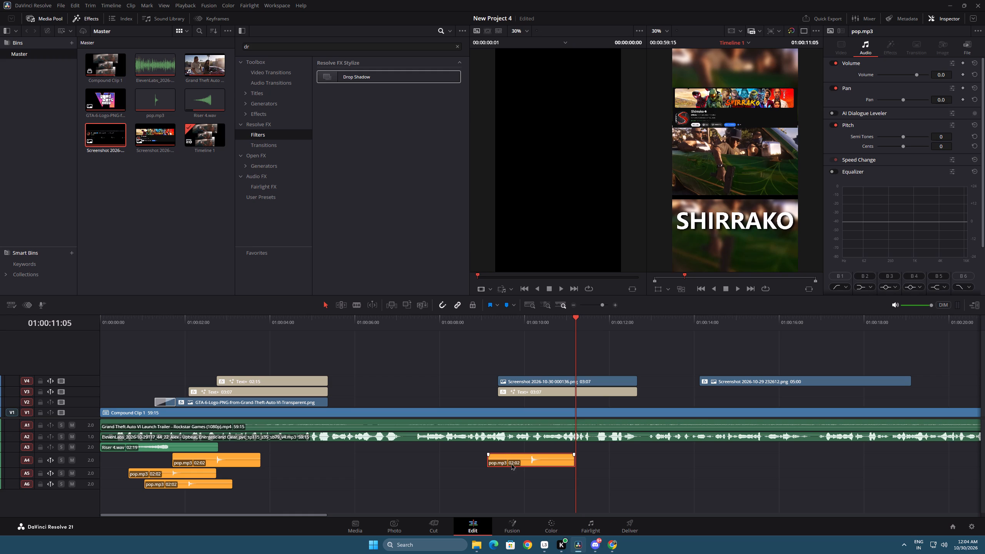
drag(511, 462, 475, 460)
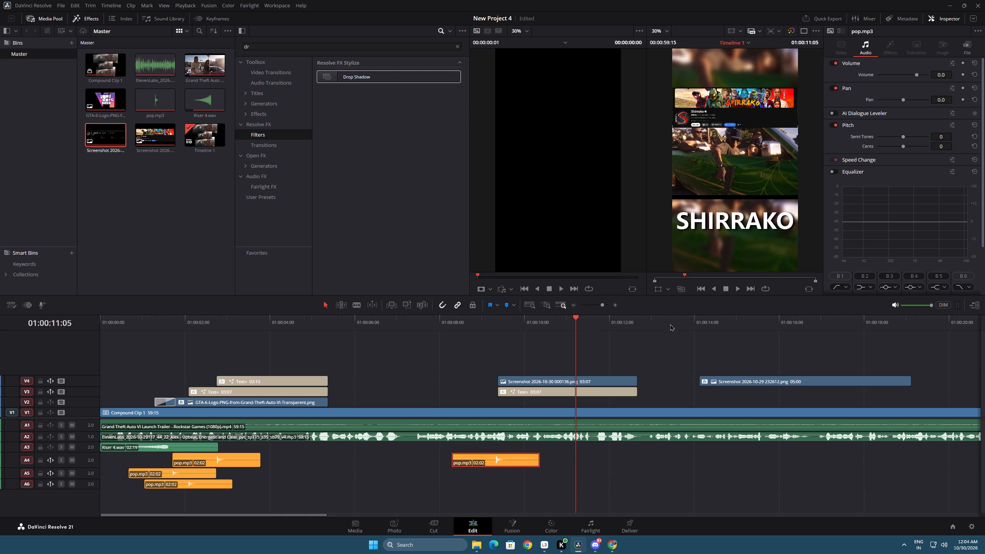
Paste another pop.mp3 on A4 and shift it so its peak meets the start of the post screenshot clip.
click(670, 324)
key(ctrl+v)
drag(702, 463, 692, 463)
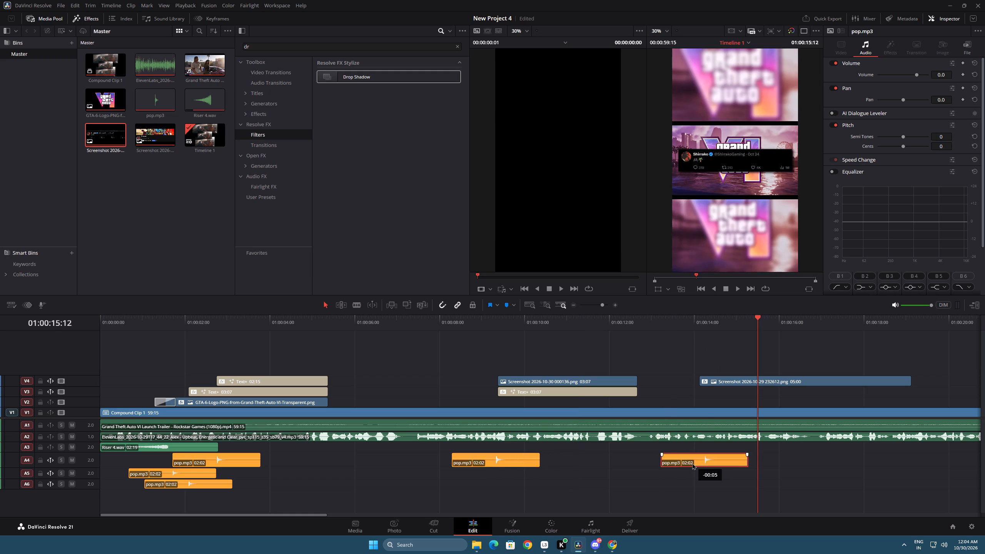
drag(692, 463, 687, 463)
Play on from the start of the post screenshot to locate the next insert point, stopping at 01:00:24:20.
click(695, 317)
key(space)
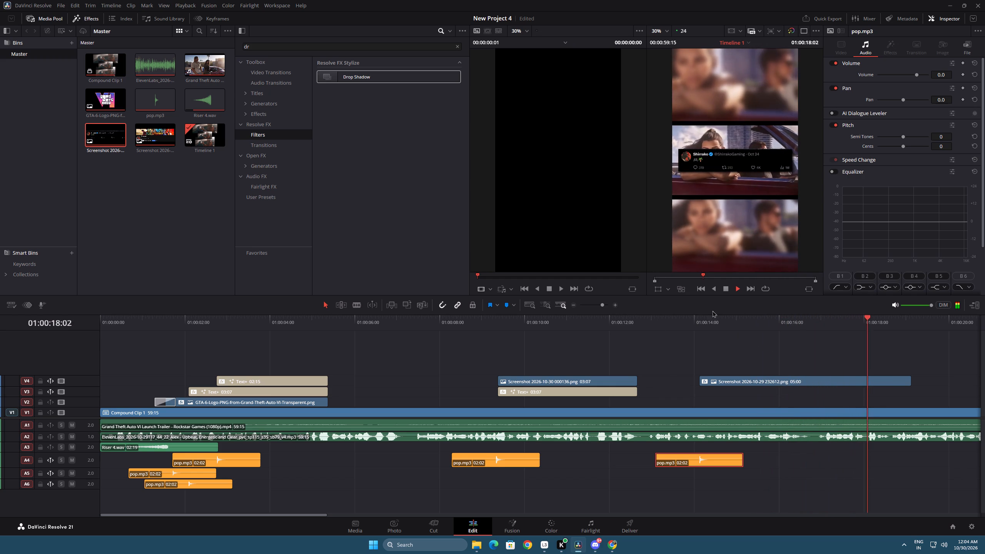
click(601, 302)
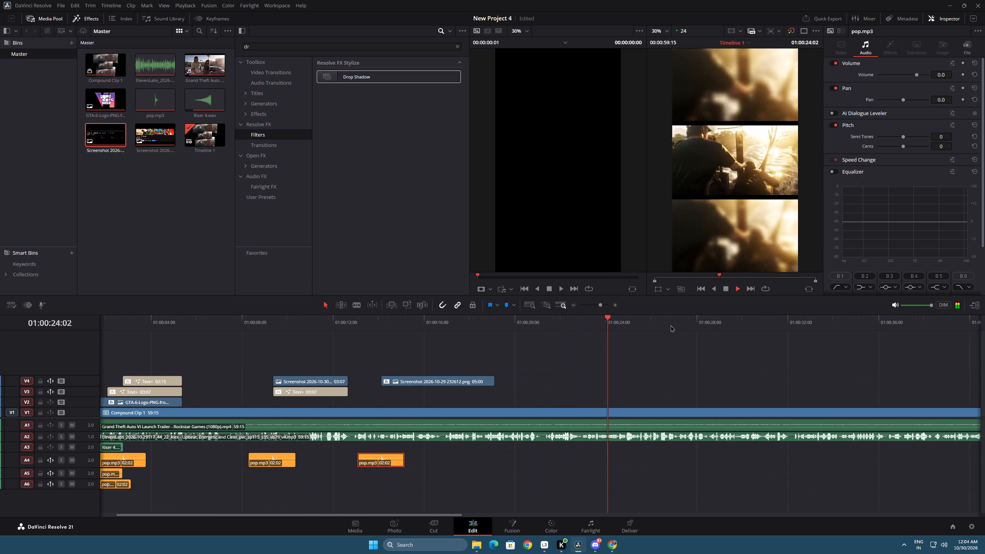
key(space)
Switch to Chrome and open the Shirrako channel's Videos page, bringing the first three rows of thumbnails into view.
key(alt+Tab)
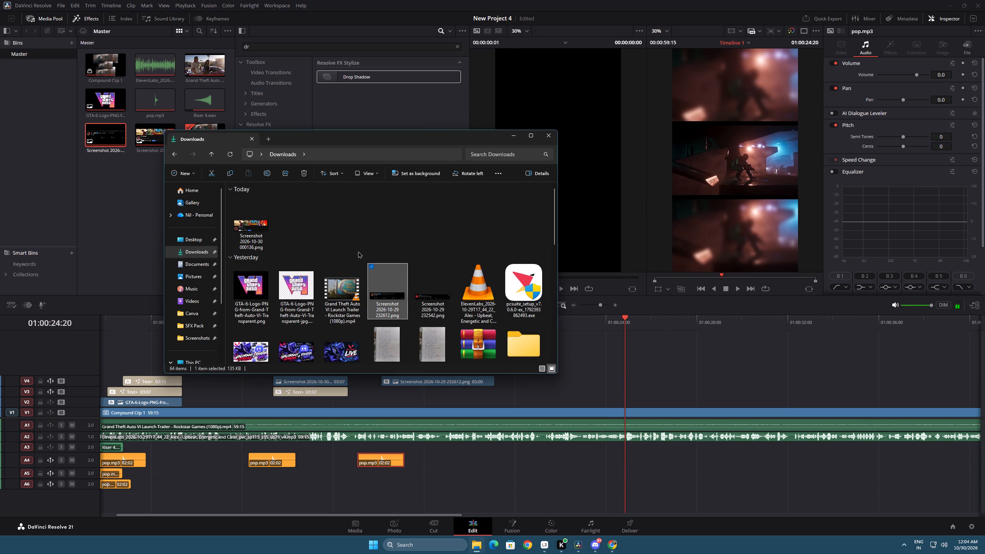
key(alt+Tab)
key(alt+Tab)
scroll(743, 338, down, 2)
scroll(345, 337, up, 1)
click(326, 285)
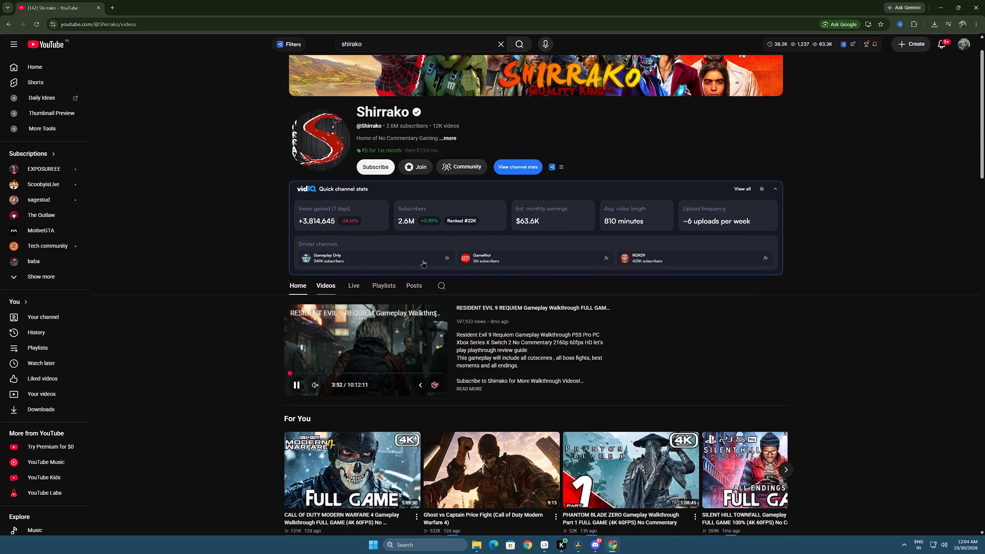
scroll(892, 281, down, 1)
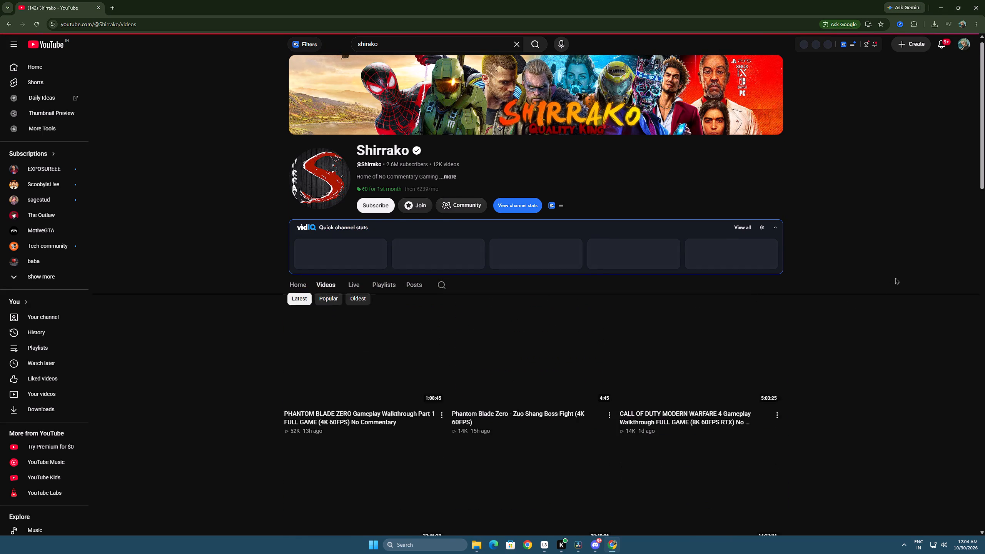
scroll(912, 267, down, 1)
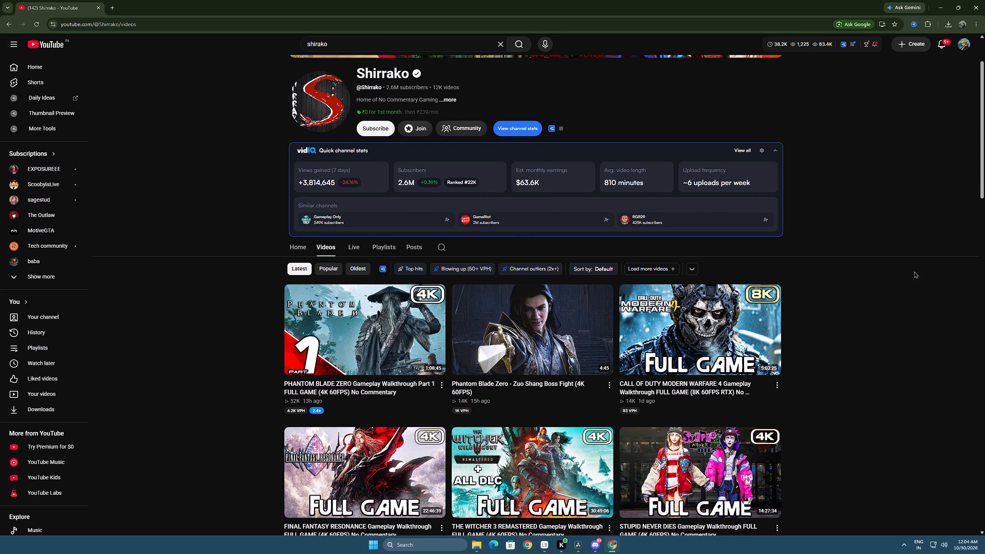
scroll(914, 304, down, 5)
scroll(908, 297, up, 1)
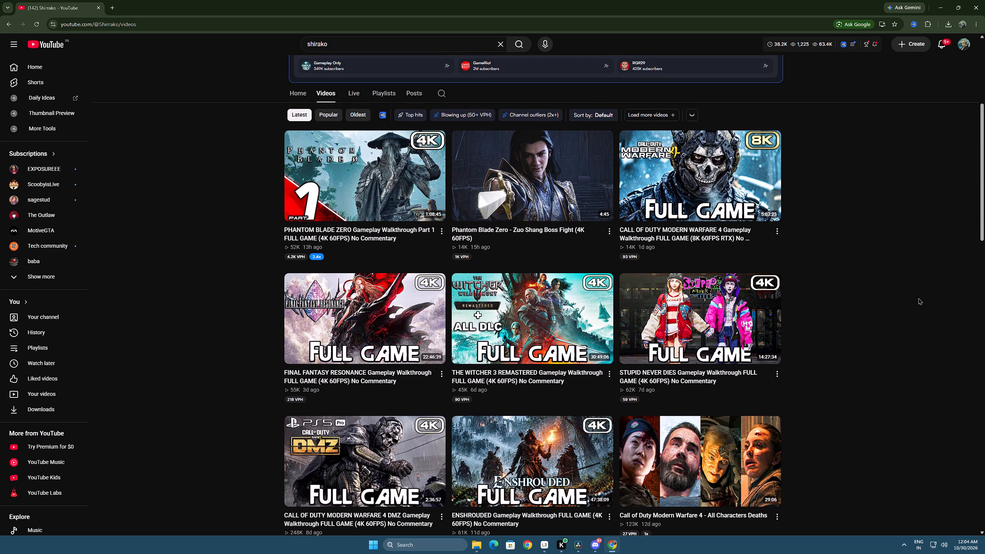
Capture a screen snip of the channel's three-row video grid and open it in Snipping Tool.
key(Print)
drag(262, 124, 856, 264)
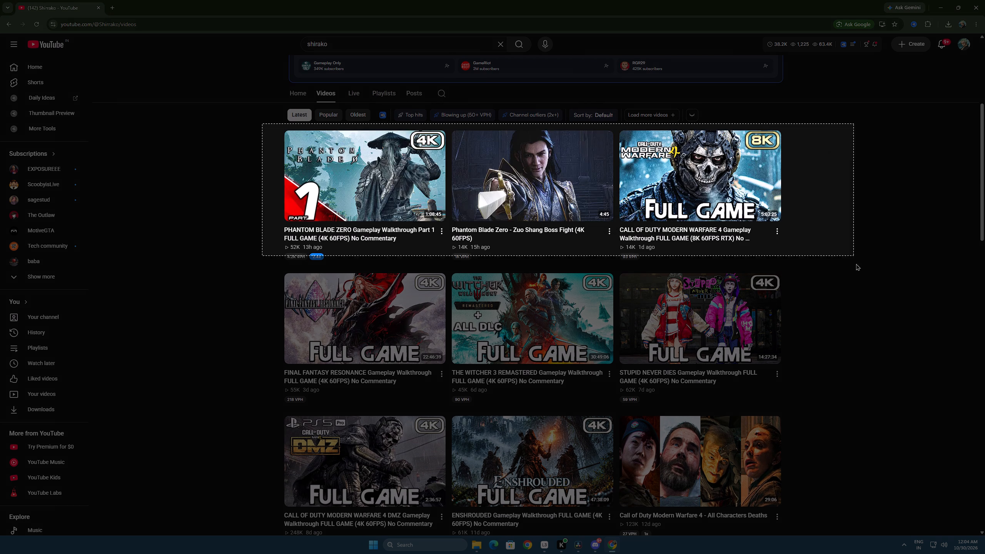
drag(856, 264, 843, 534)
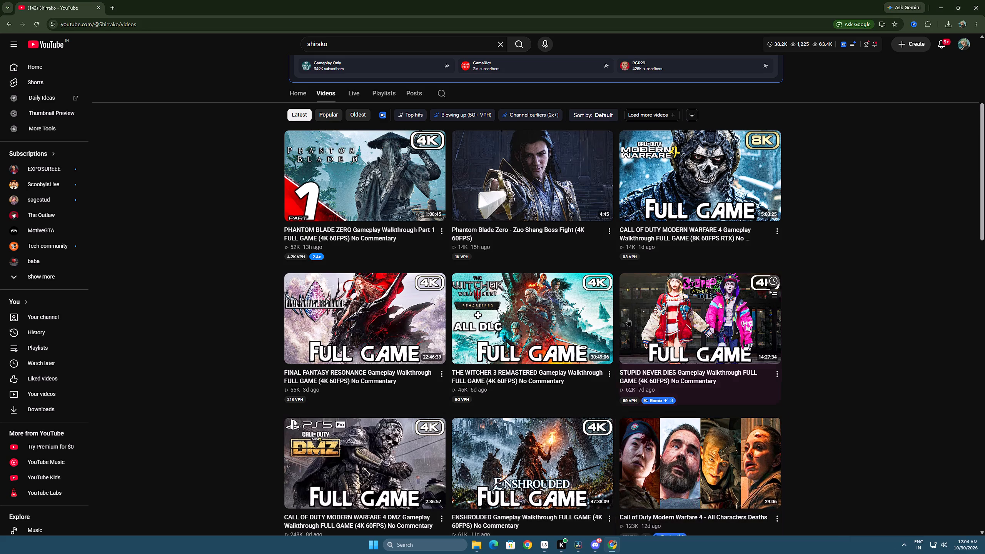
click(974, 469)
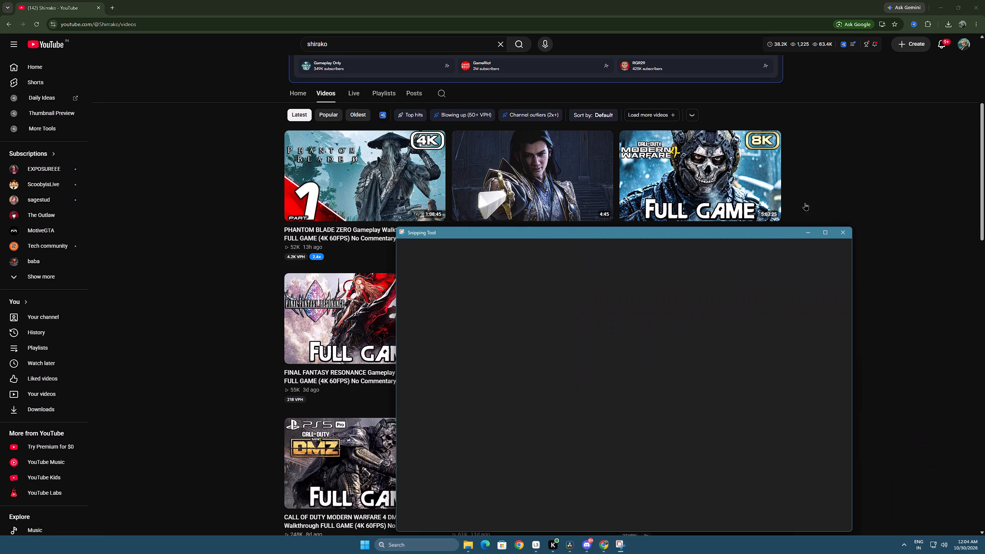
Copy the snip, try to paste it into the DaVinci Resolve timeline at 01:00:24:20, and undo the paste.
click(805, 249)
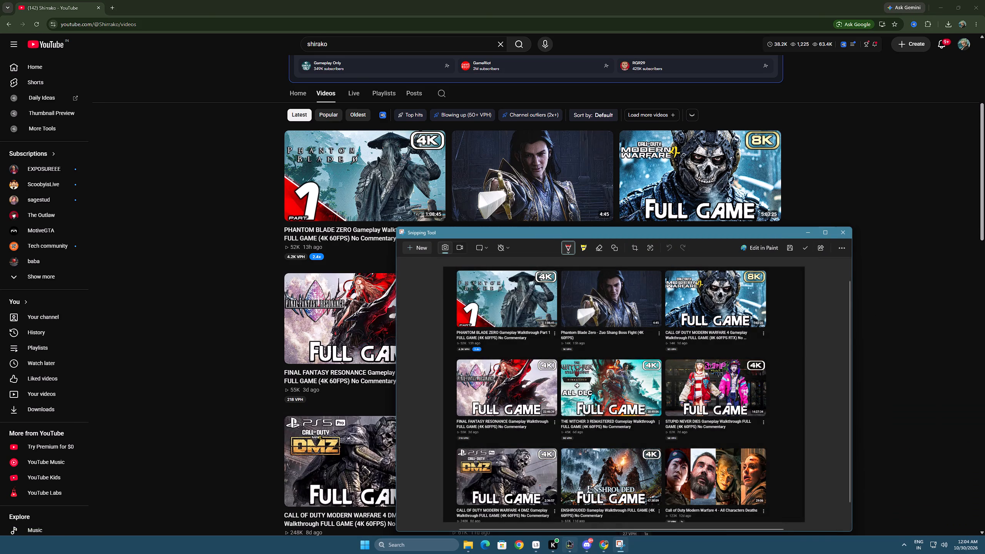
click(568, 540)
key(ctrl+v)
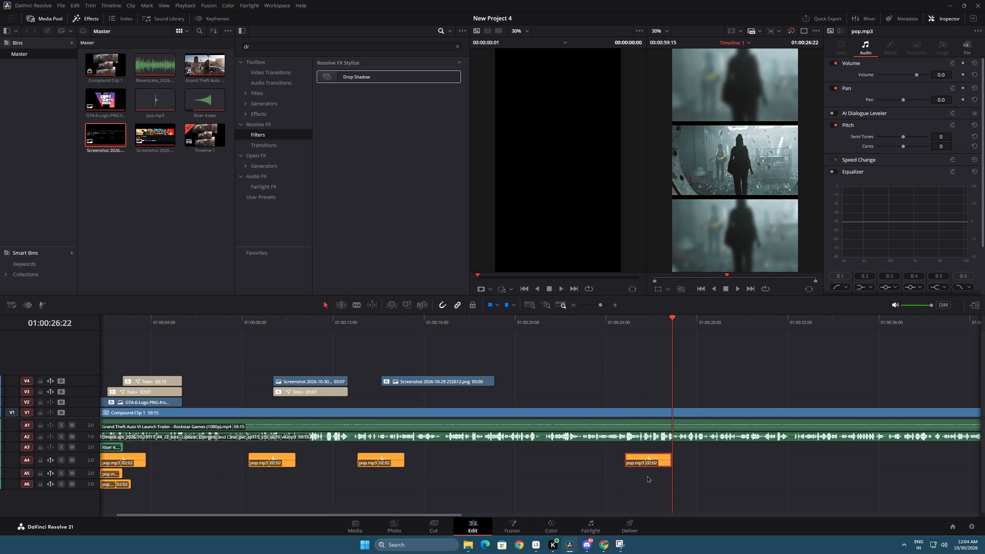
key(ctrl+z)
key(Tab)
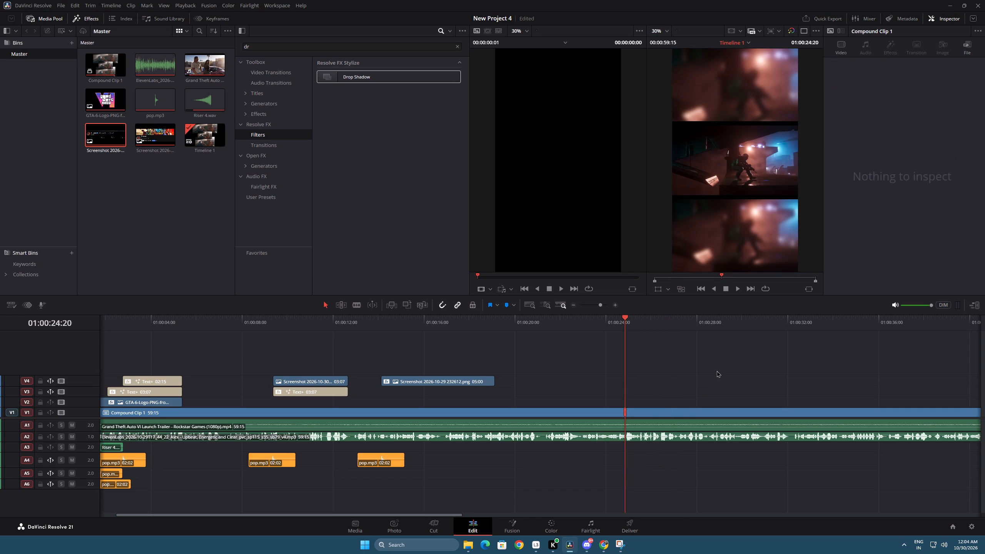
Save the video grid snip from Snipping Tool to the Downloads folder as Screenshot 2026-10-30 000443.png and close the tool.
key(alt+Tab)
click(794, 245)
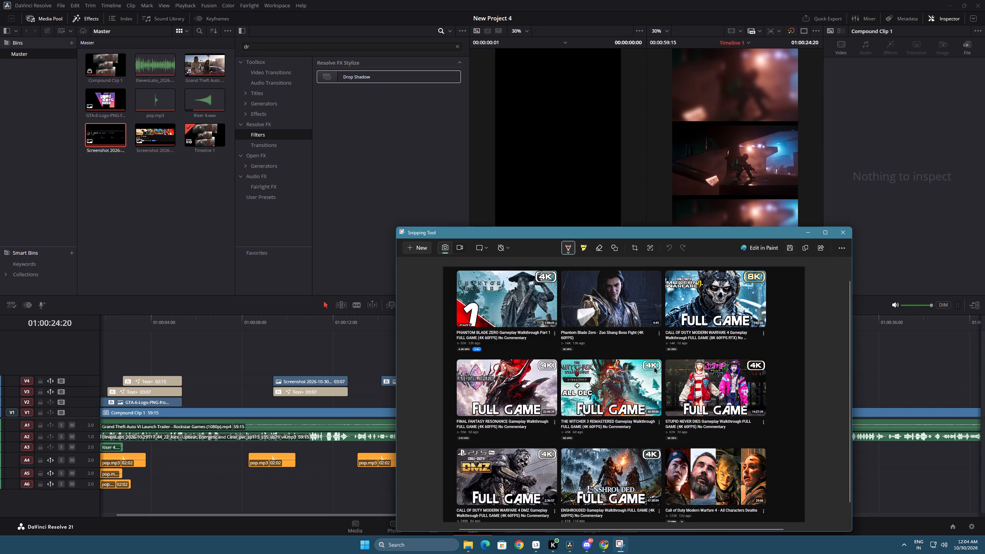
scroll(441, 347, up, 5)
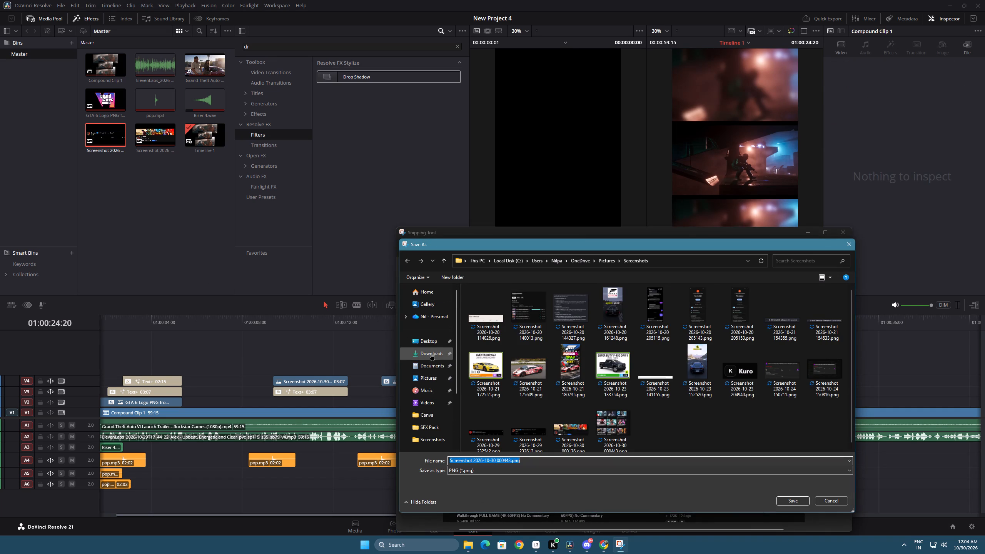
click(429, 349)
click(798, 496)
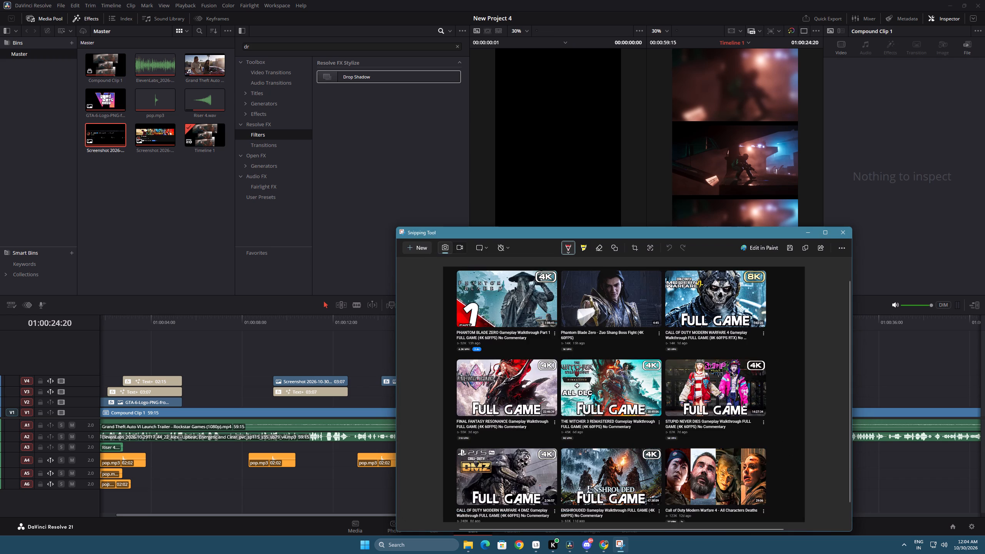
click(841, 235)
Switch to the Downloads folder in File Explorer and place Screenshot 2026-10-30 000443.png on track V3 of the Resolve timeline at 01:00:24:20.
key(alt+Tab)
key(alt+Tab)
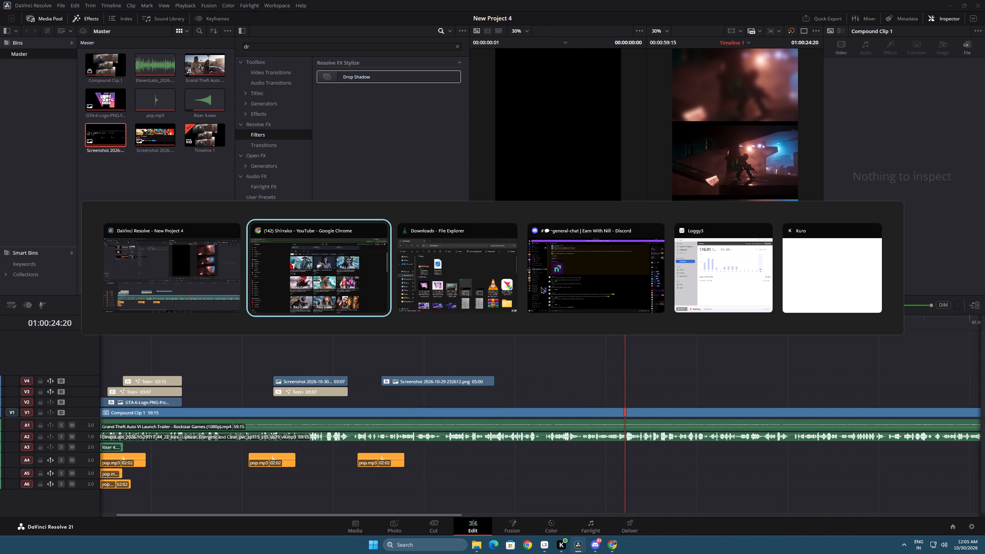
key(alt+Tab)
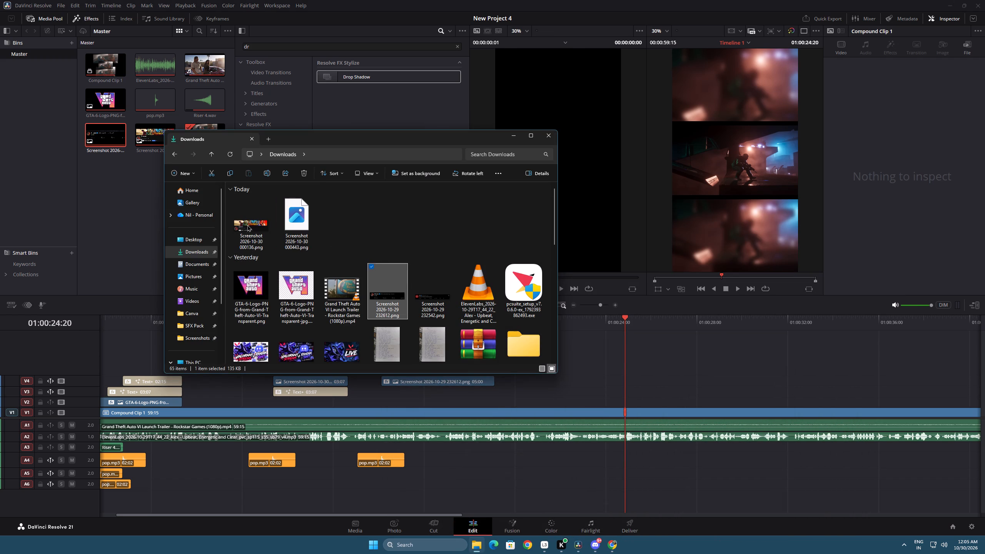
click(345, 219)
click(447, 251)
click(233, 156)
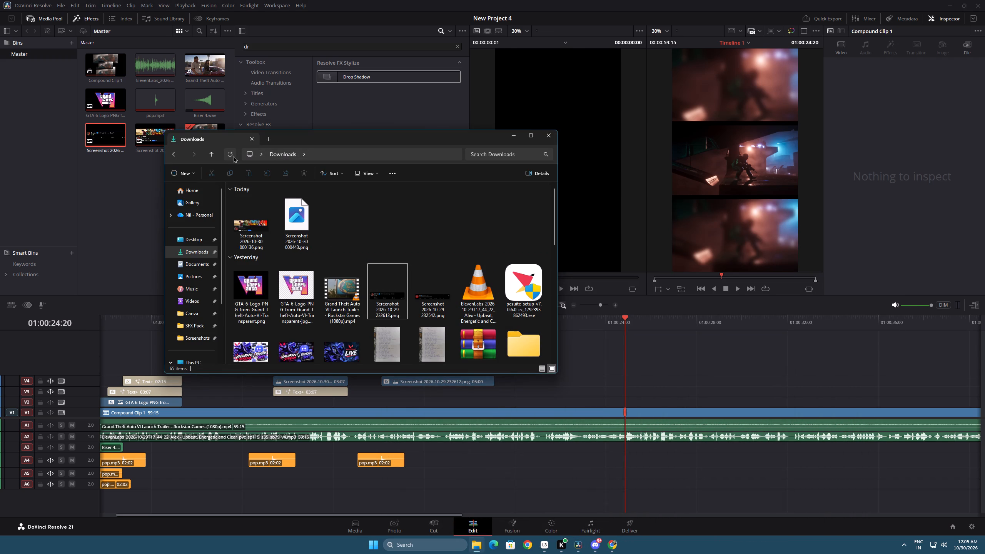
drag(246, 223, 622, 386)
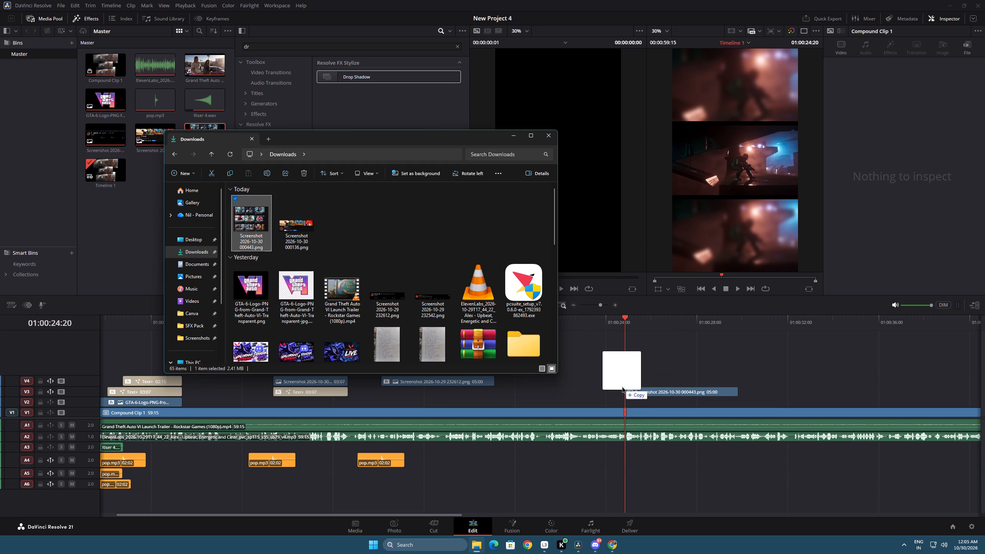
drag(622, 386, 623, 387)
Scale the video grid screenshot clip to zoom 0.480 and set its position to X 22, Y 14.
click(648, 390)
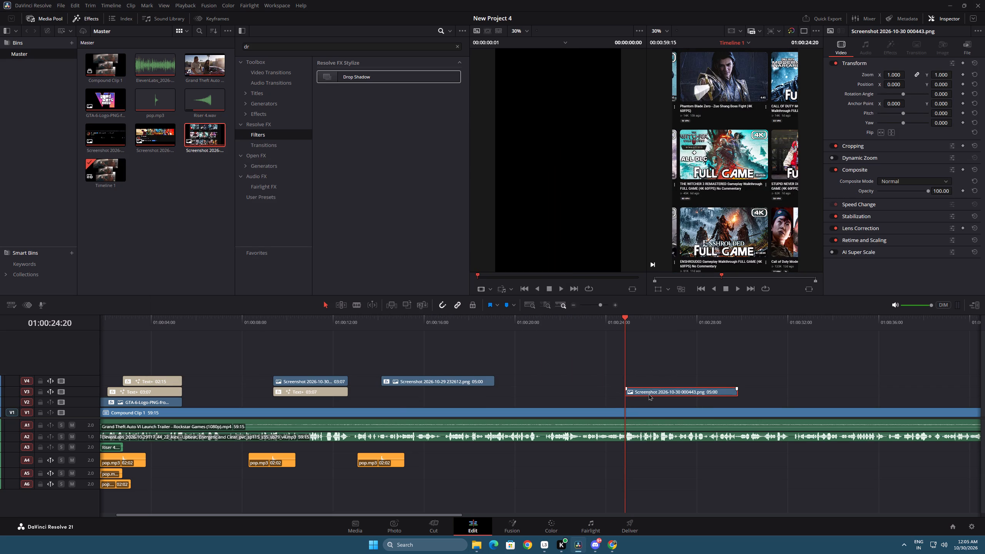
drag(893, 75, 884, 74)
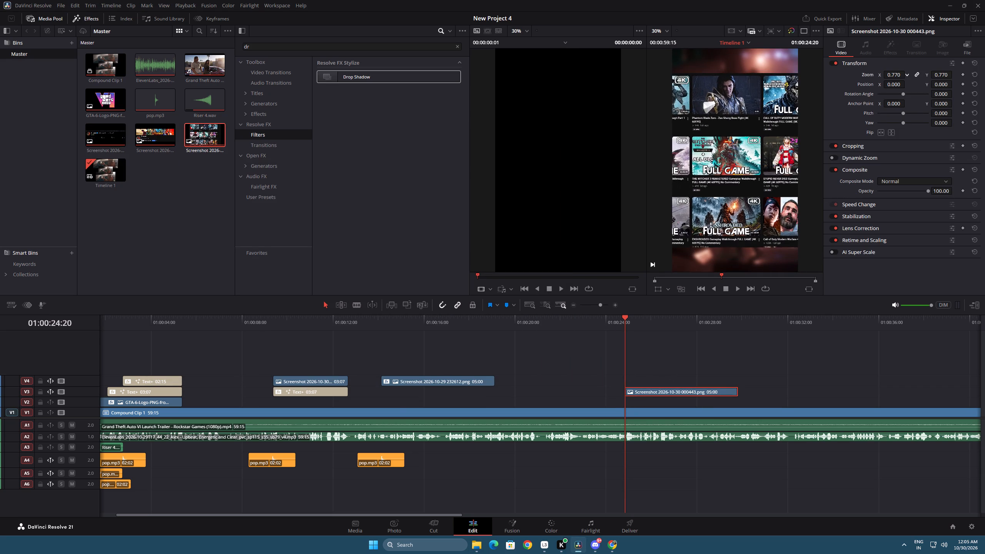
drag(884, 74, 875, 72)
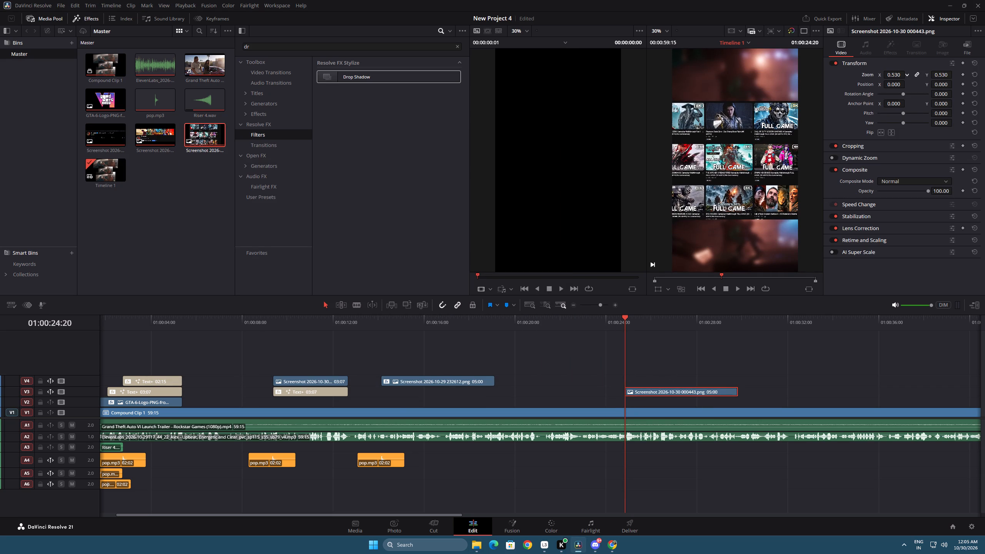
drag(875, 72, 873, 70)
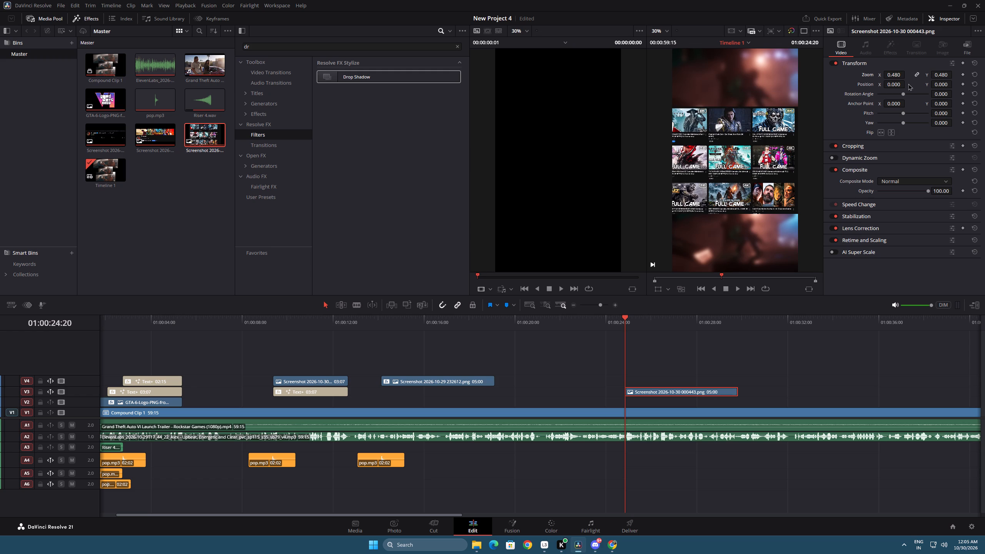
drag(943, 83, 949, 83)
drag(897, 86, 906, 86)
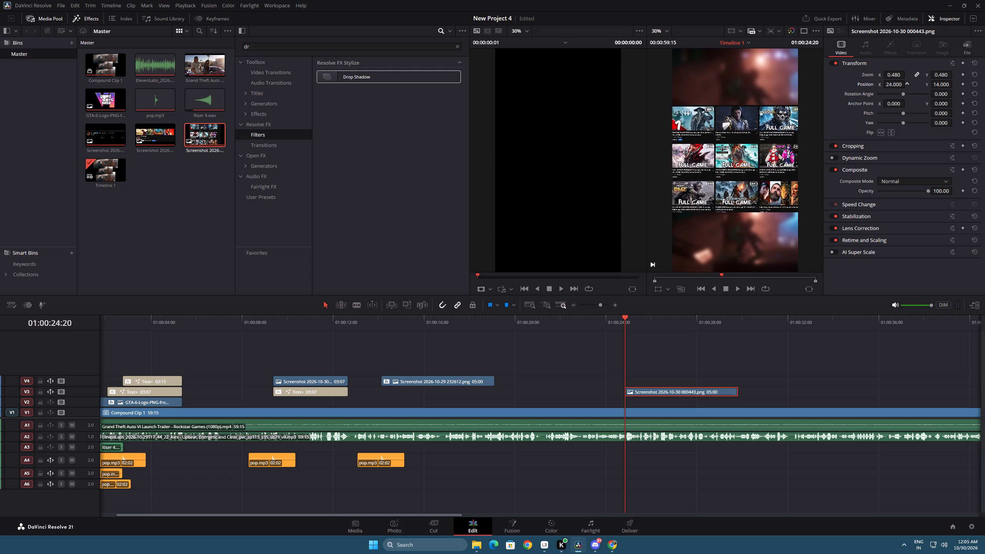
drag(906, 86, 905, 86)
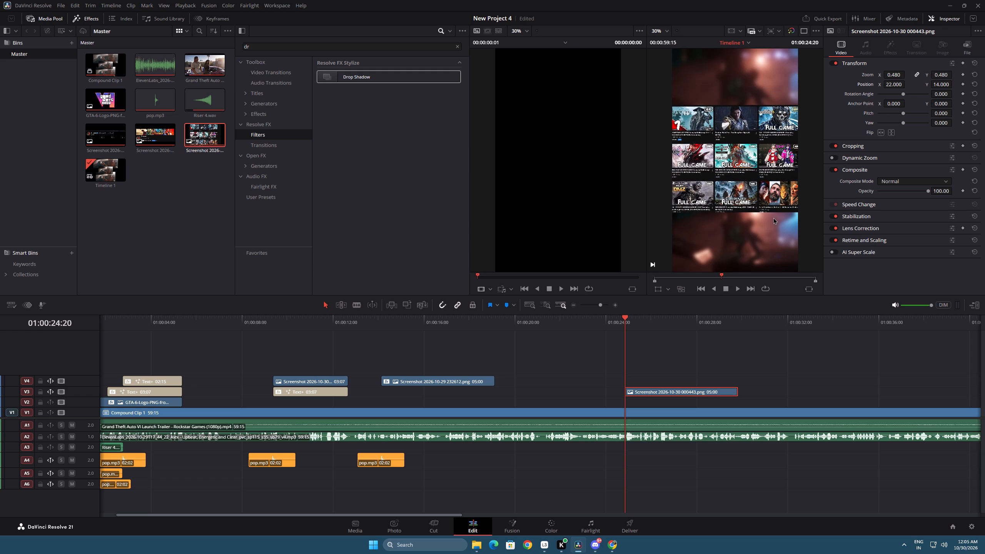
Play the voiceover past the grid clip and extend the clip's end to about 01:00:32:09, for a duration of 07:15.
key(space)
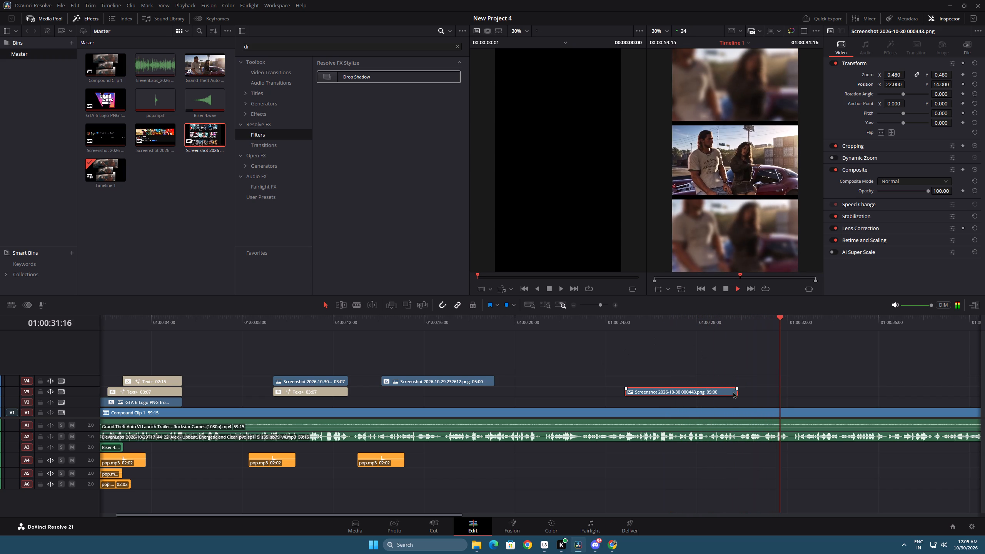
key(space)
drag(738, 393, 820, 399)
key(space)
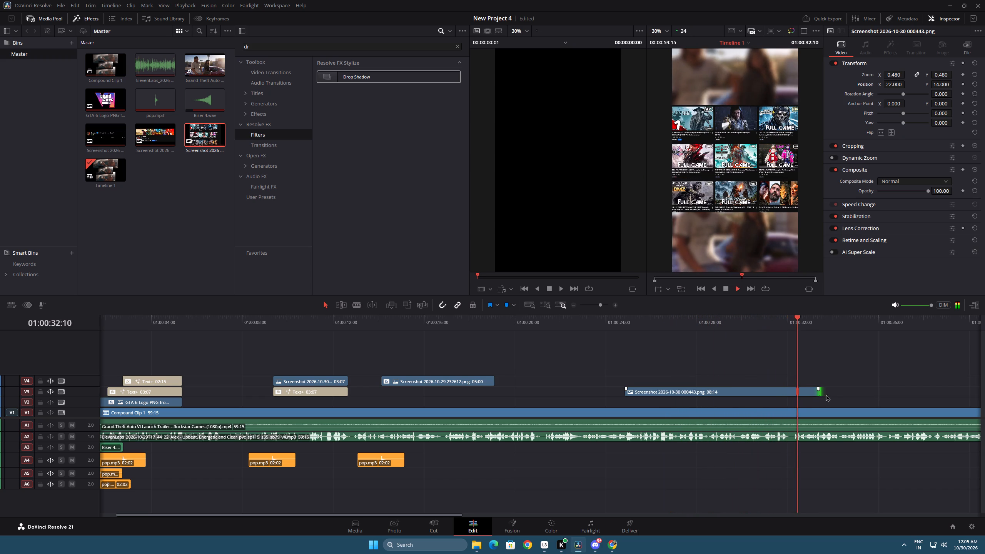
drag(820, 393, 796, 394)
key(space)
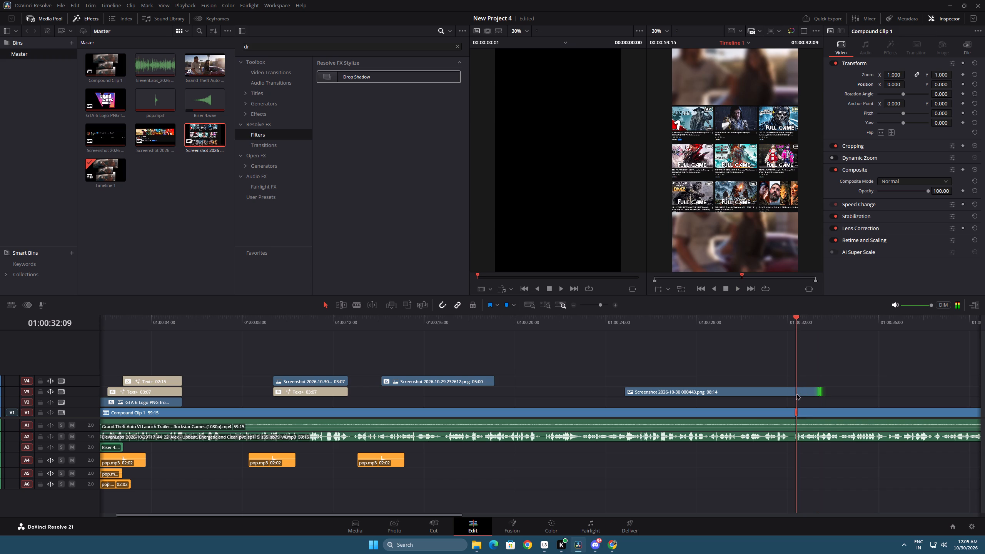
key(space)
drag(819, 393, 797, 393)
key(space)
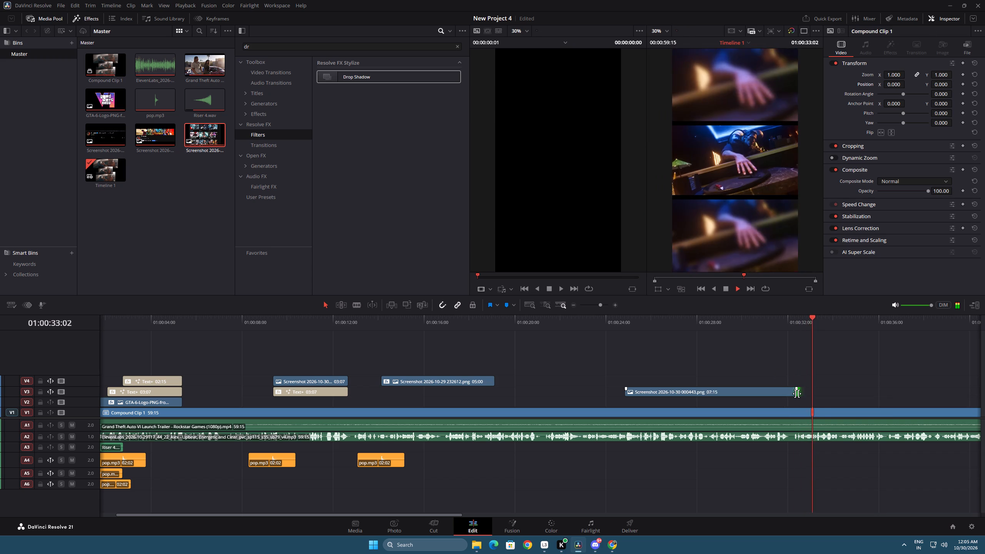
key(space)
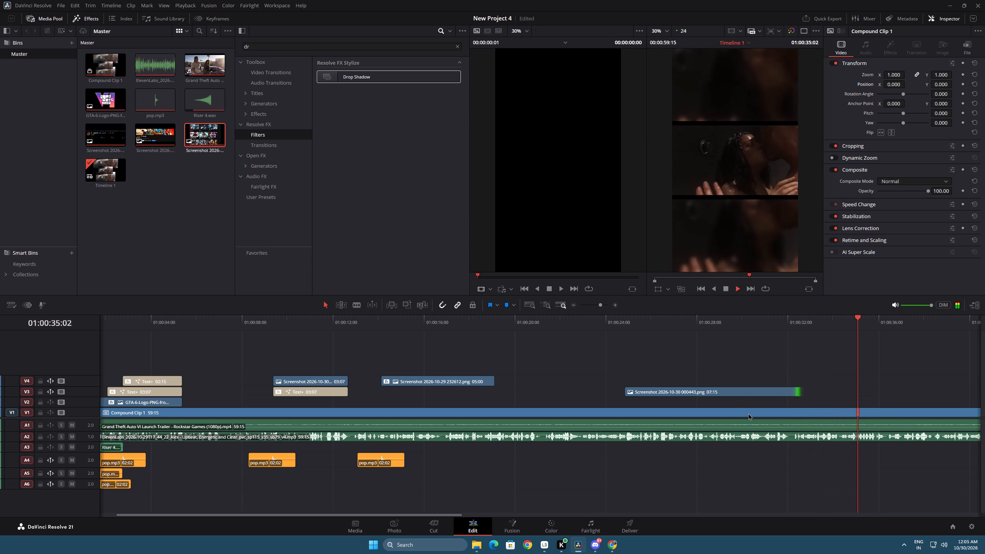
On Compound Clip 1, add Zoom keyframes at 1.000 at 01:00:28:21, around 01:00:30:00, and at 01:00:32:11.
click(748, 413)
drag(824, 321, 708, 319)
key(space)
key(space)
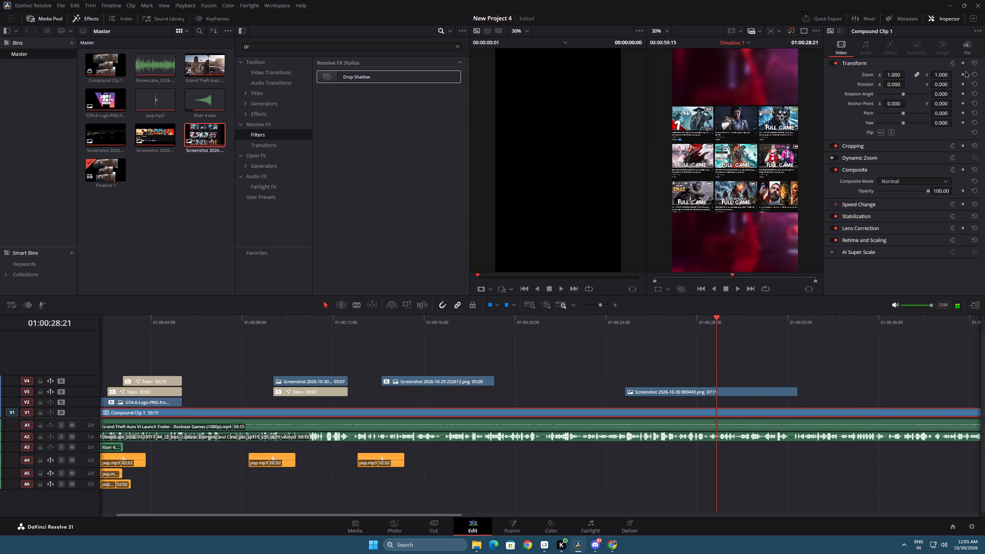
click(965, 73)
key(space)
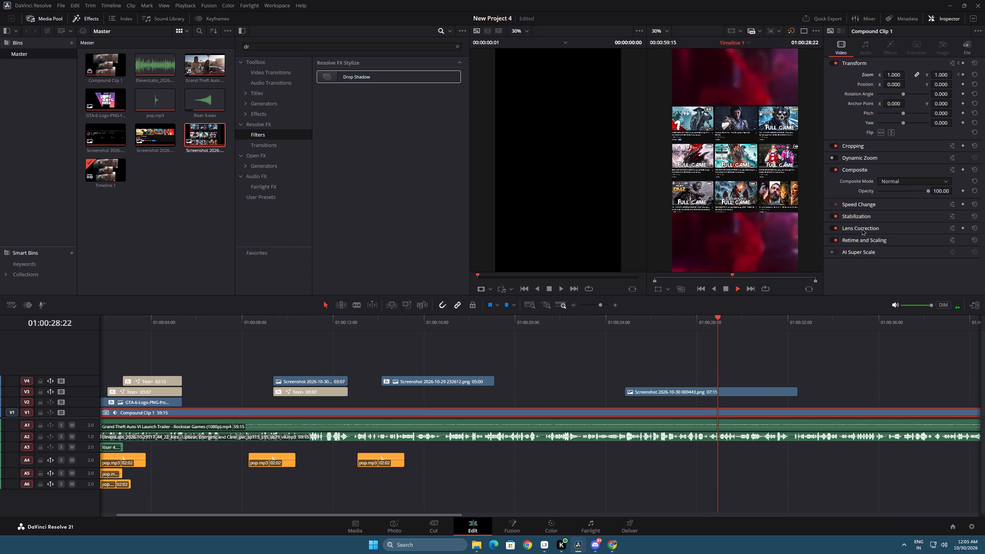
key(space)
key(space)
click(963, 72)
key(space)
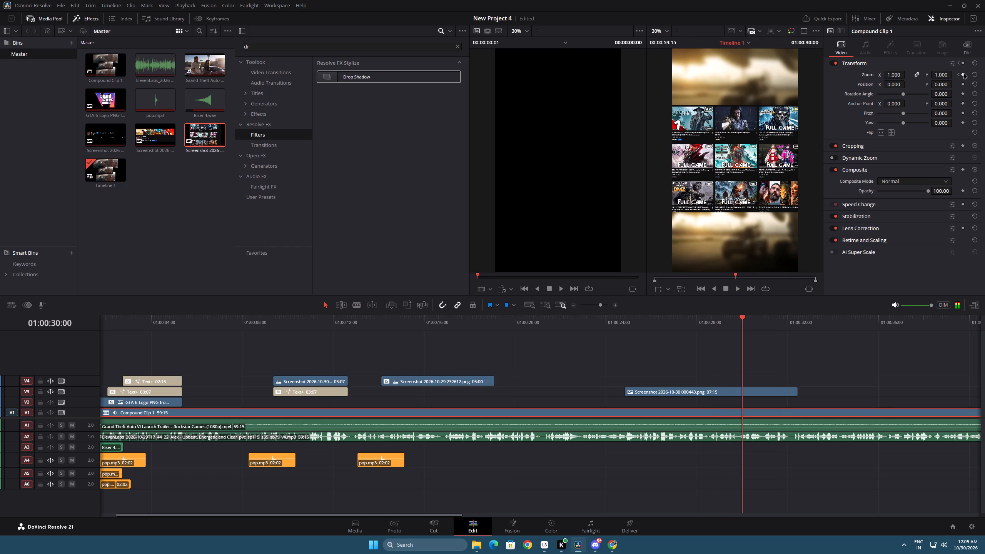
key(space)
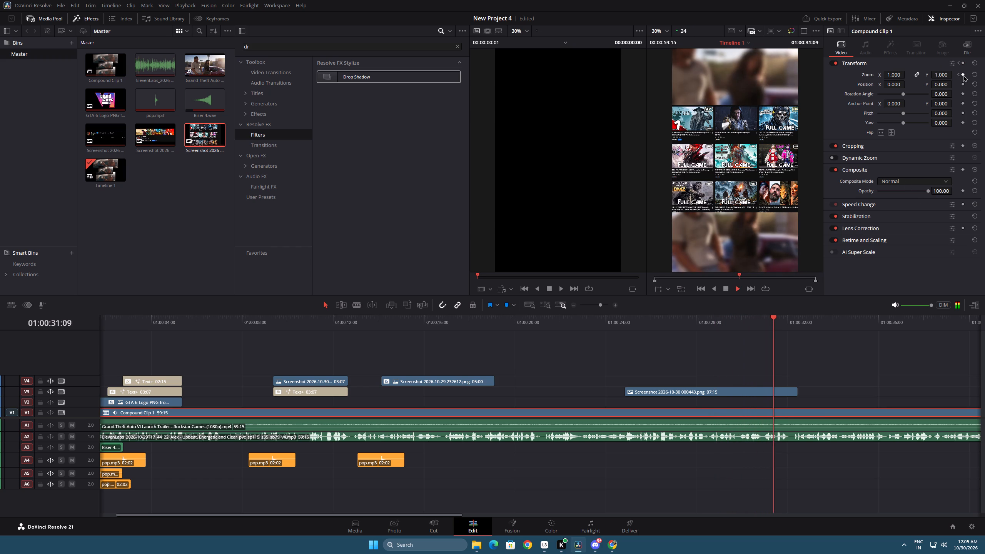
key(space)
click(963, 75)
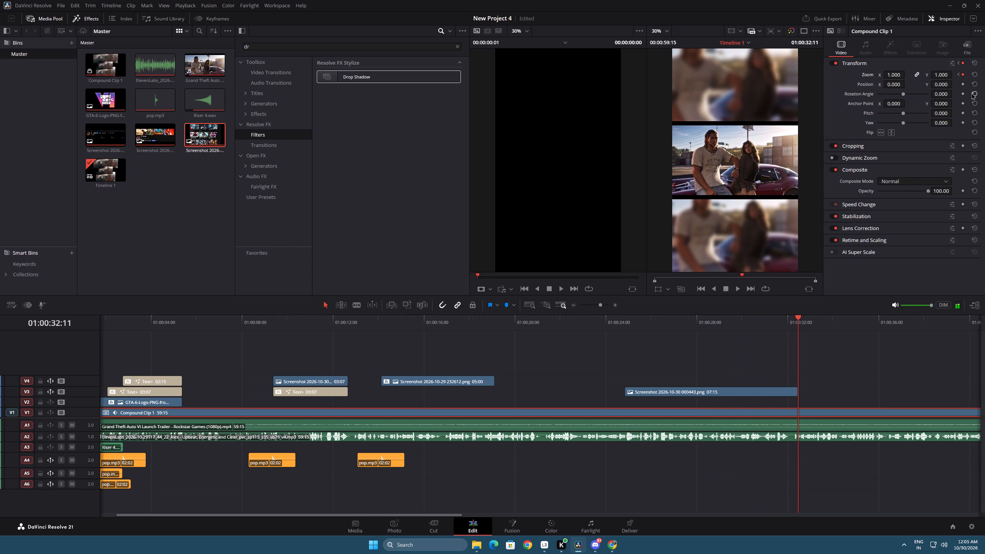
Keyframe Compound Clip 1's zoom at 1.130 at 01:00:32:17 and replay the section from the start of the grid screenshot.
key(space)
key(space)
click(964, 73)
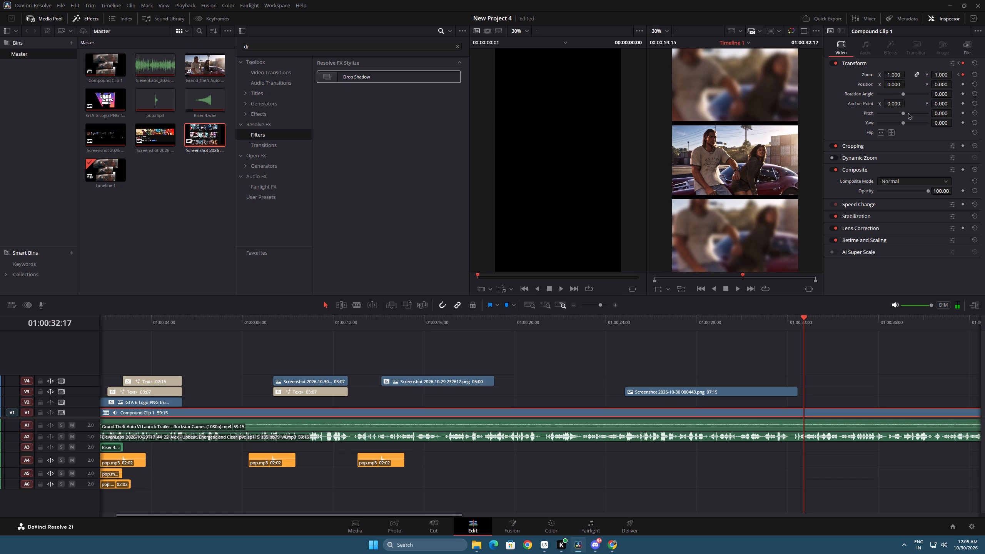
drag(893, 78, 898, 78)
key(space)
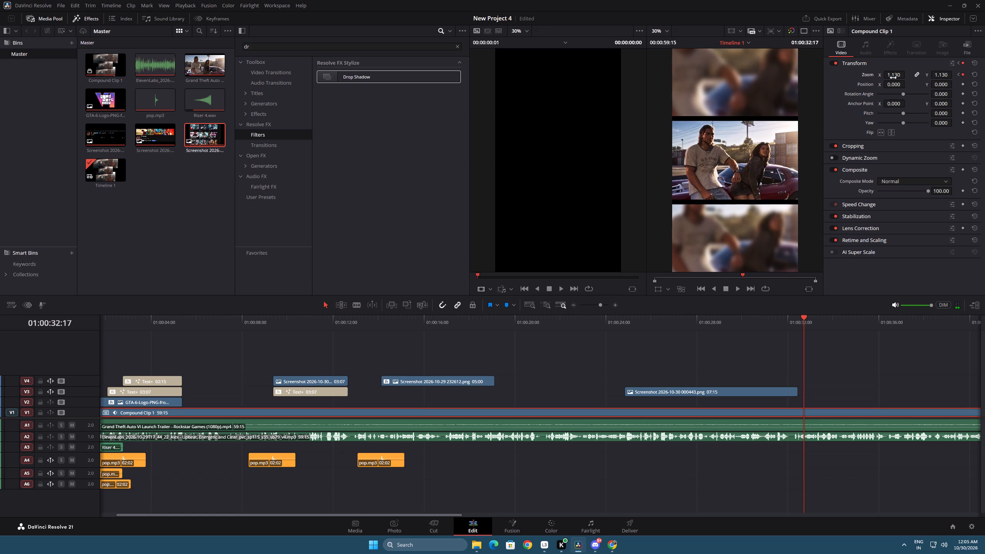
drag(669, 315, 635, 318)
key(space)
key(space)
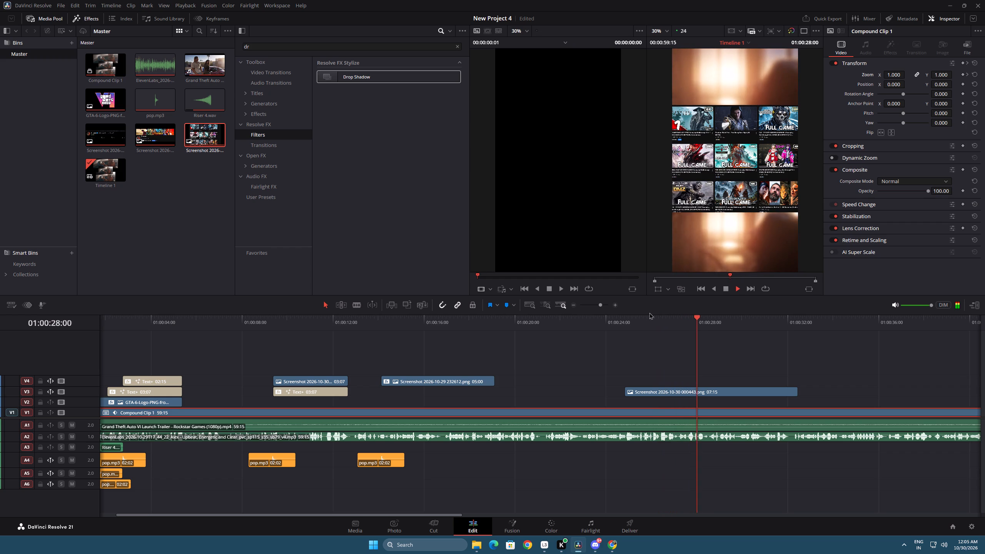
Increase the height of video track V1 in the timeline.
drag(80, 409, 76, 395)
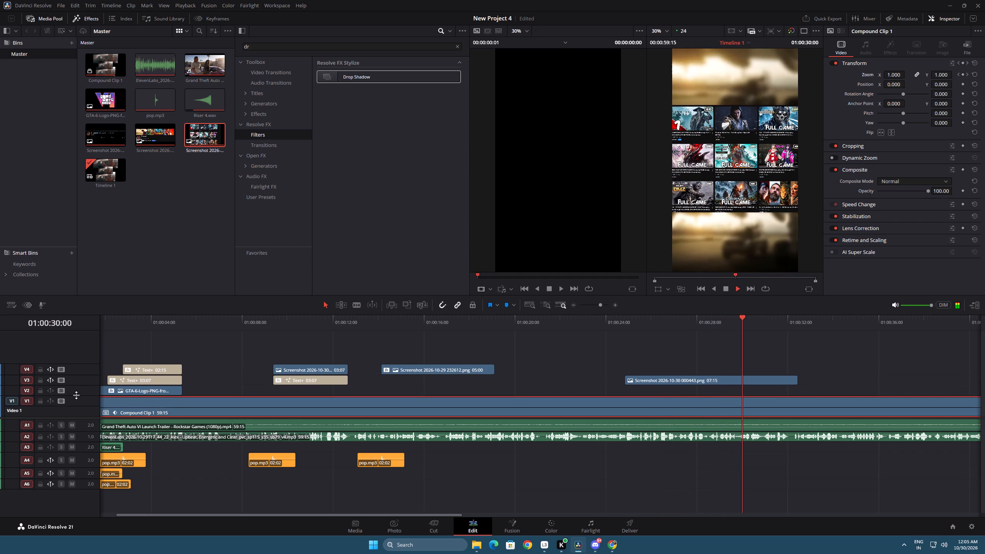
drag(76, 395, 91, 400)
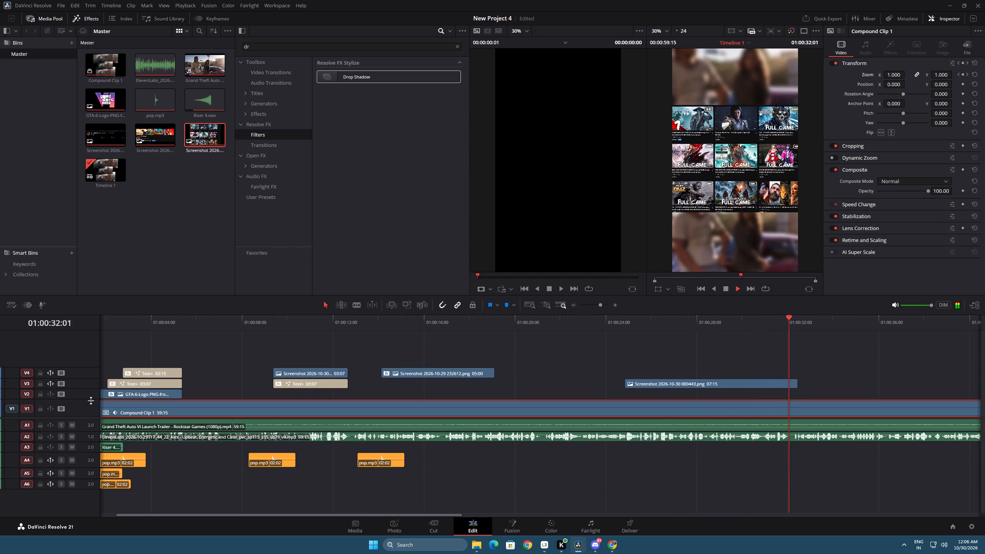
drag(91, 400, 90, 401)
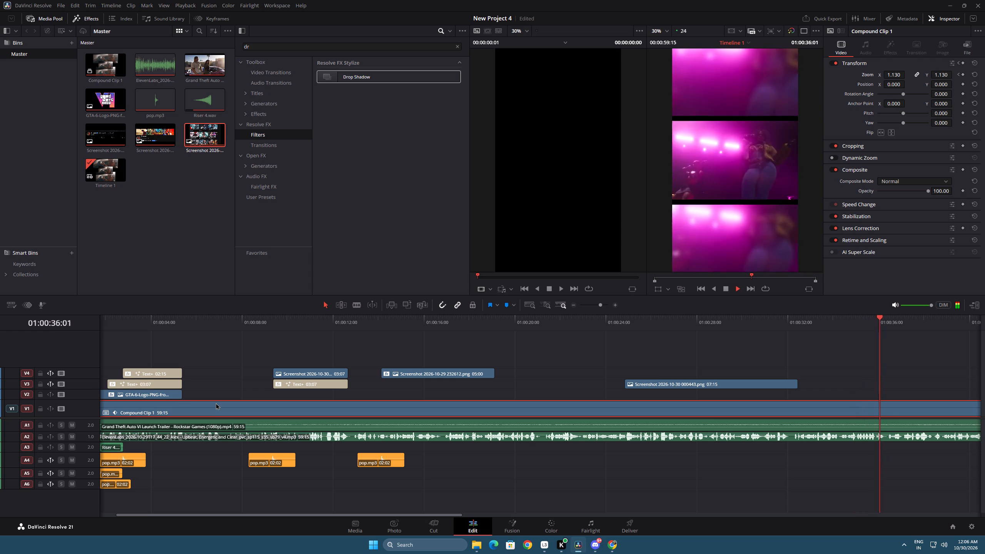
Play the rest of the short through to its end, and review the opening logo and title section from the beginning.
click(596, 306)
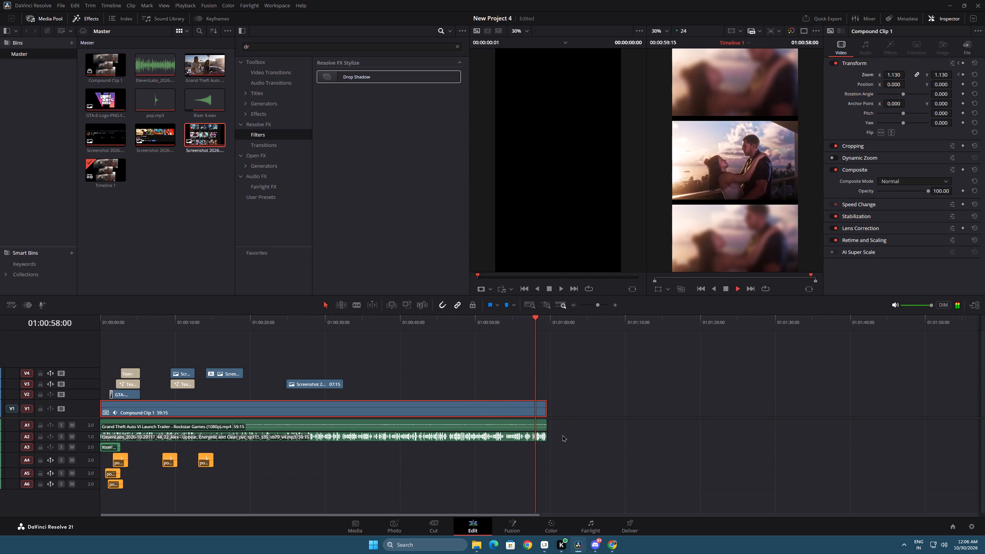
key(space)
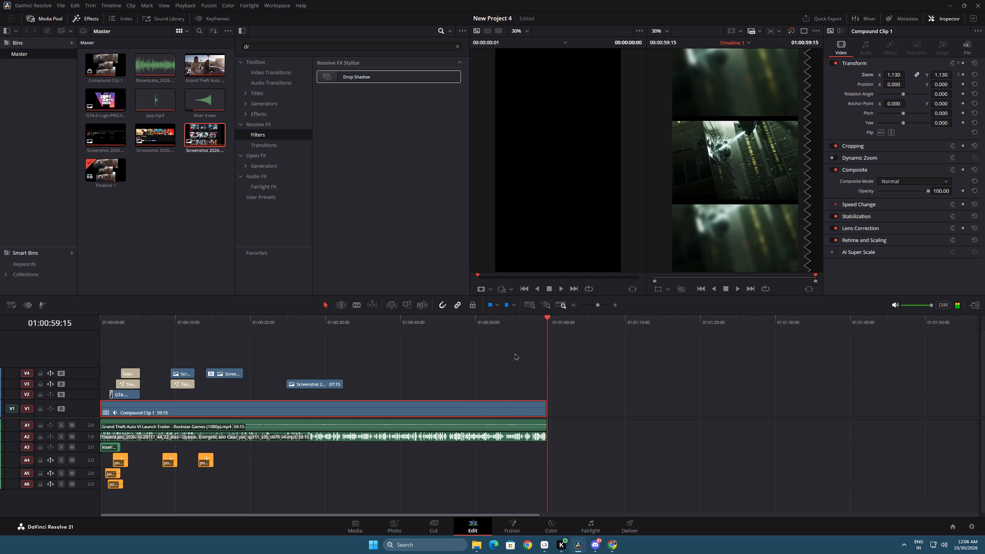
key(space)
drag(162, 315, 32, 318)
key(space)
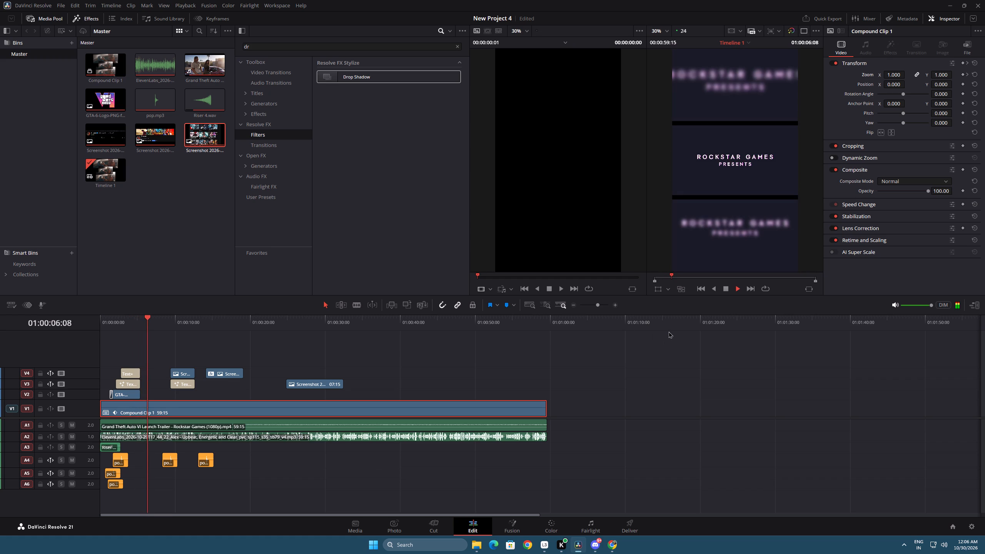
drag(129, 320, 115, 320)
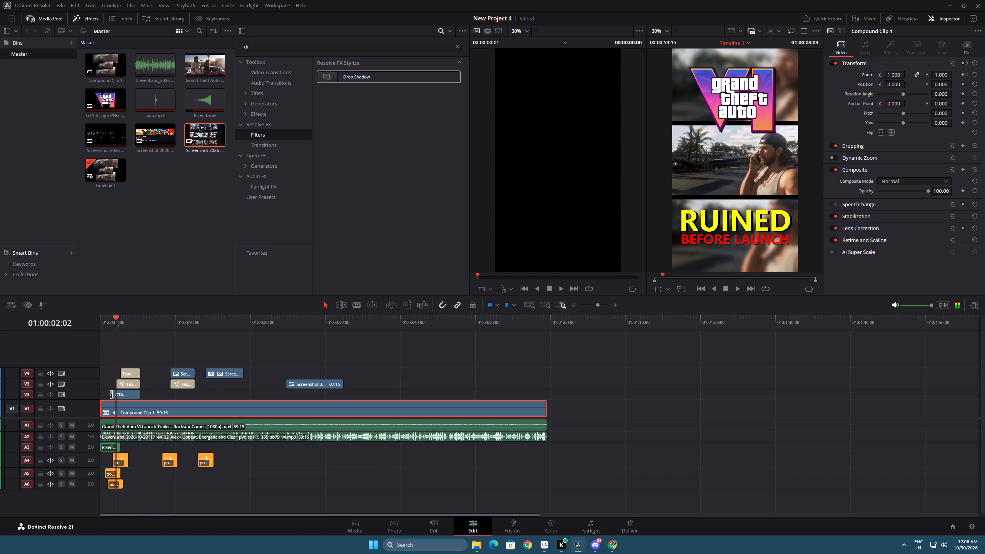
key(space)
key(space)
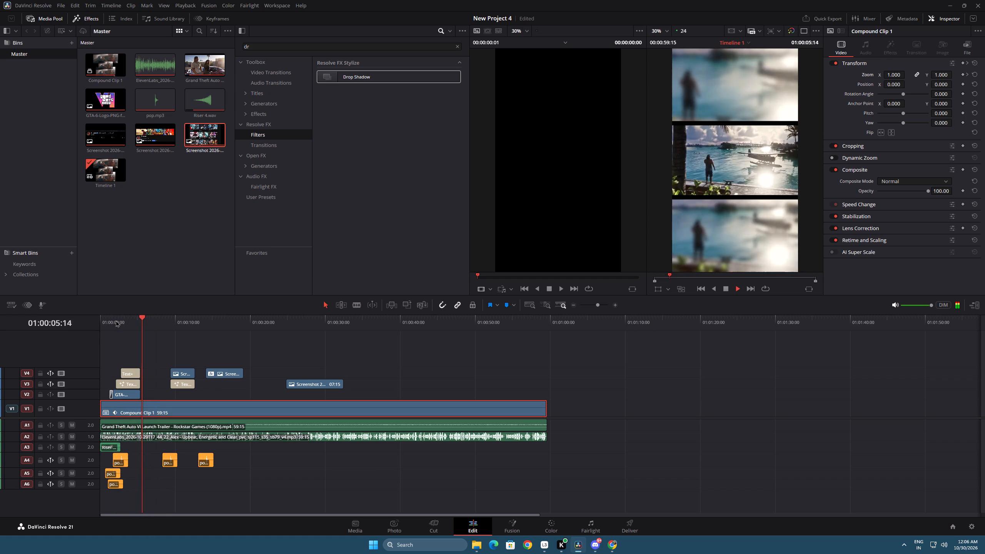
key(space)
Extend the start of the Shirrako channel screenshot on V4 back to 01:00:05:09 and play through to the video grid screenshot.
click(229, 375)
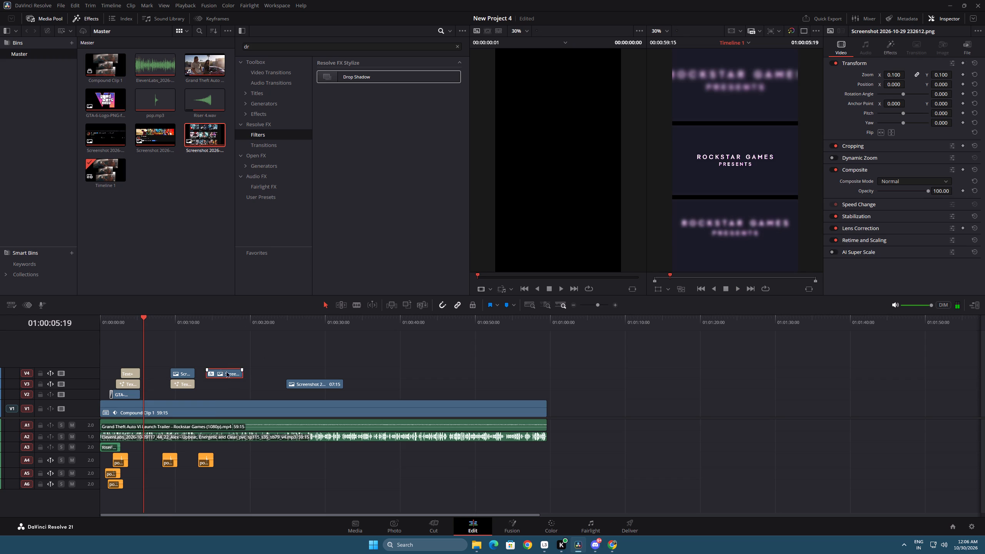
drag(214, 320, 179, 321)
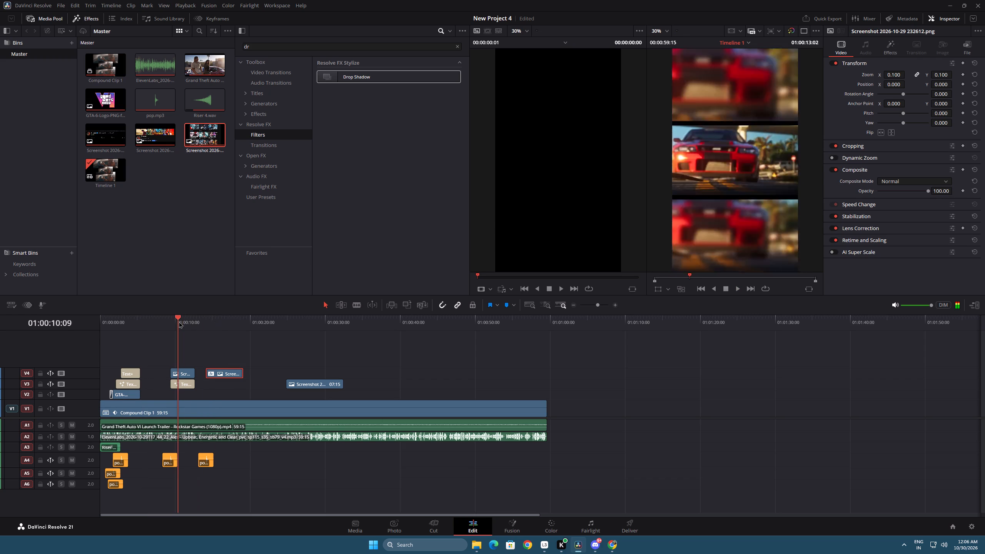
drag(179, 321, 180, 321)
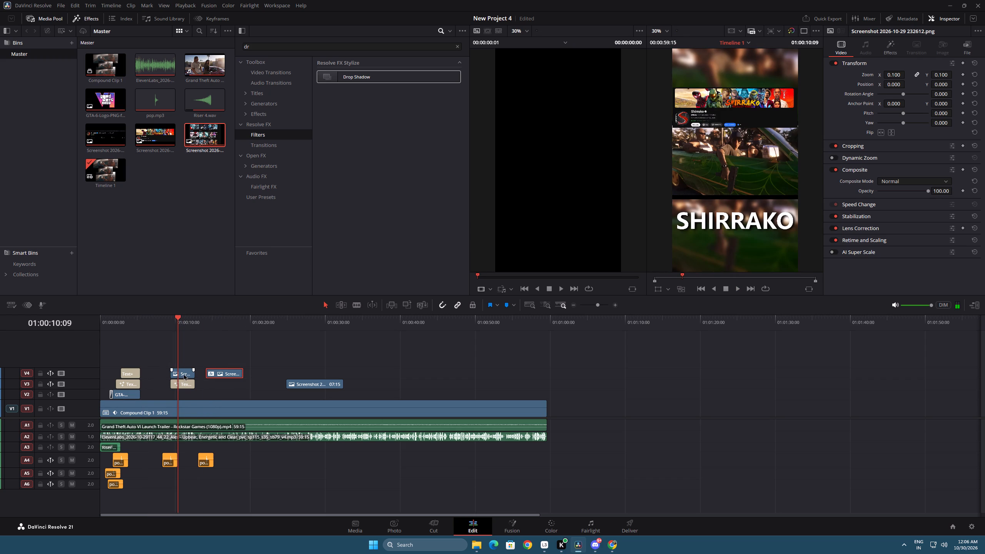
click(183, 374)
key(ctrl+c)
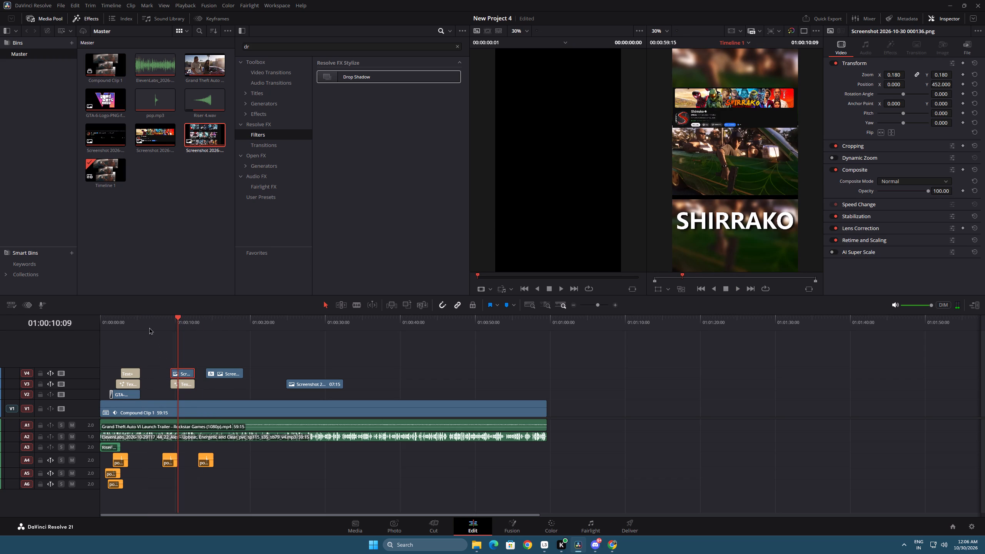
click(142, 318)
drag(171, 372, 170, 372)
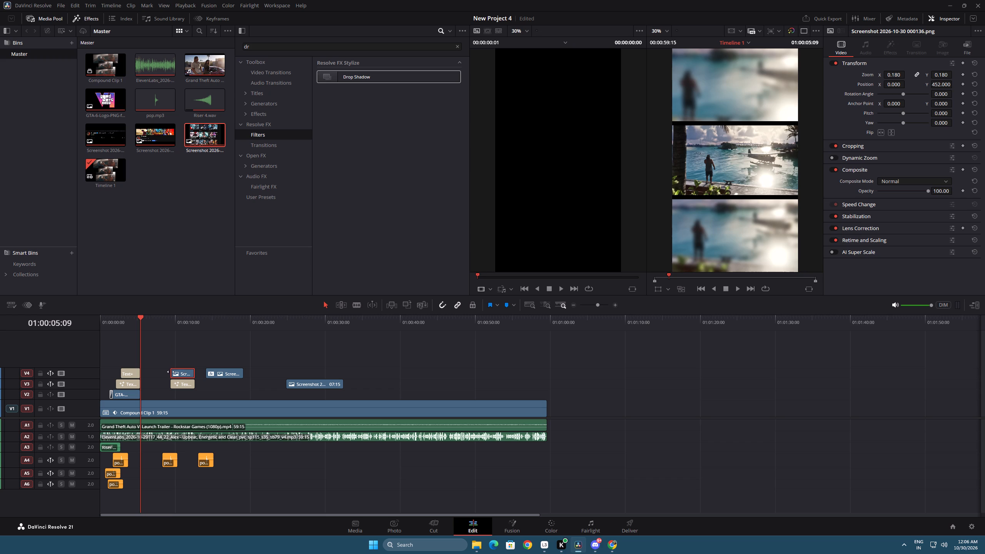
drag(170, 372, 144, 371)
drag(170, 375, 140, 374)
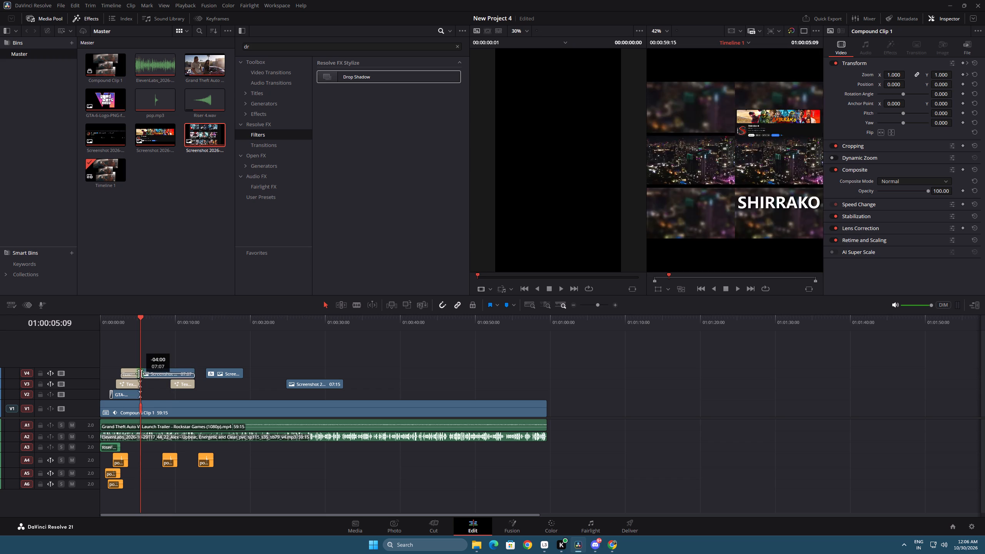
drag(140, 374, 139, 373)
key(space)
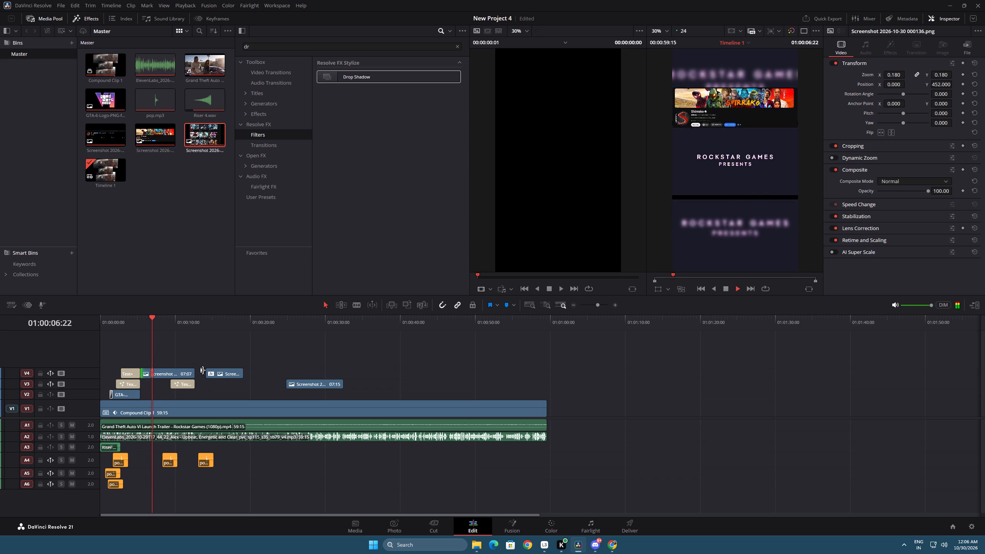
key(space)
key(space)
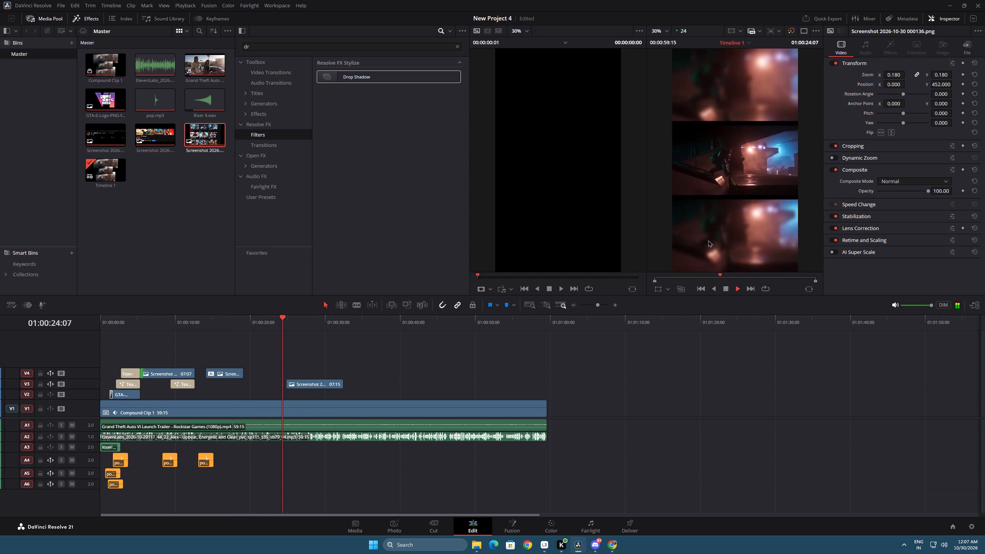
key(space)
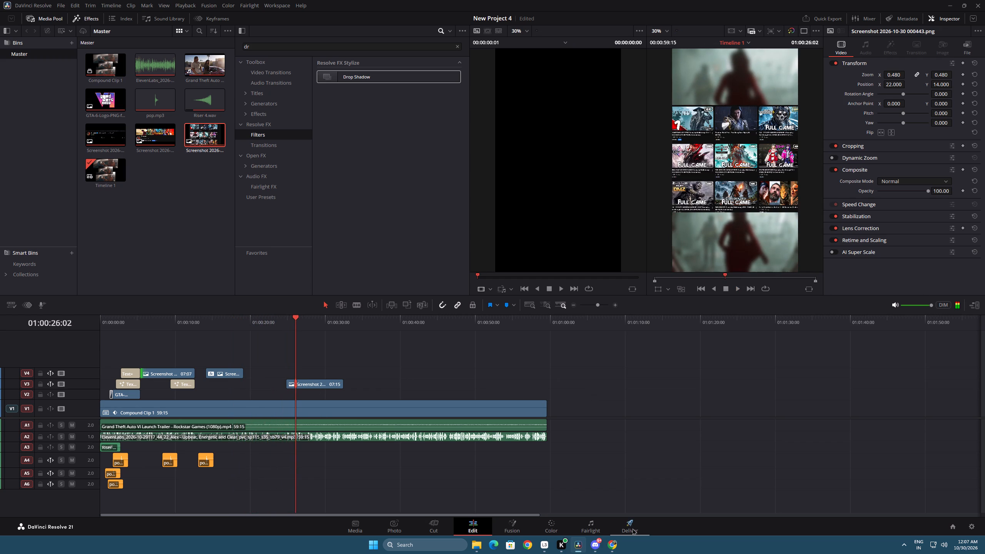
Set up the delivery render with the H.265 Master export preset, Quality as the encoding preset and data burn-in None.
click(632, 528)
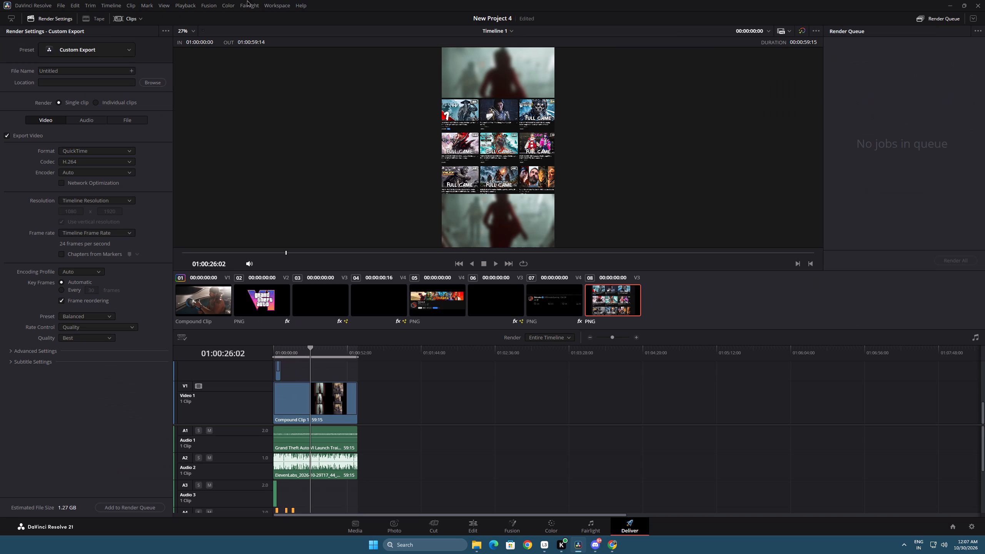
click(106, 50)
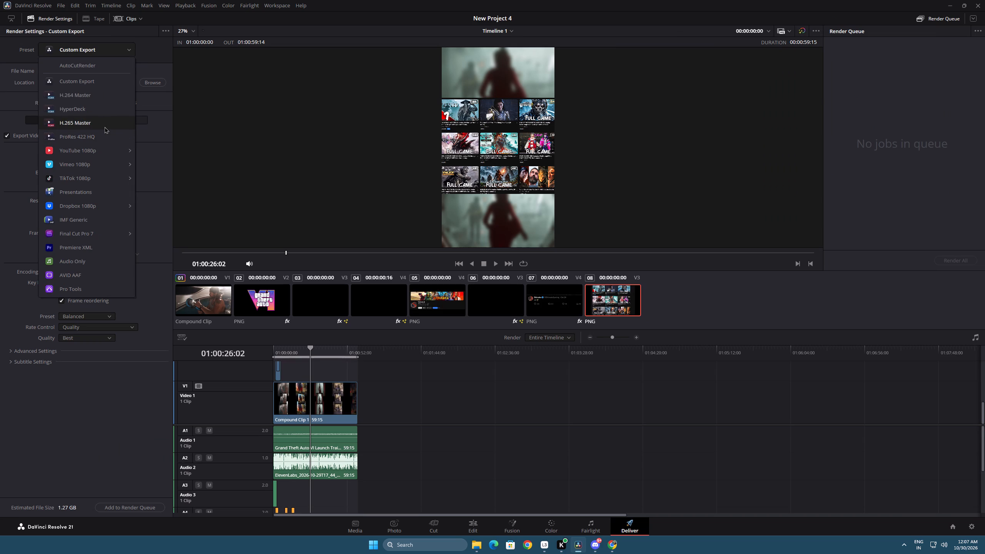
click(104, 124)
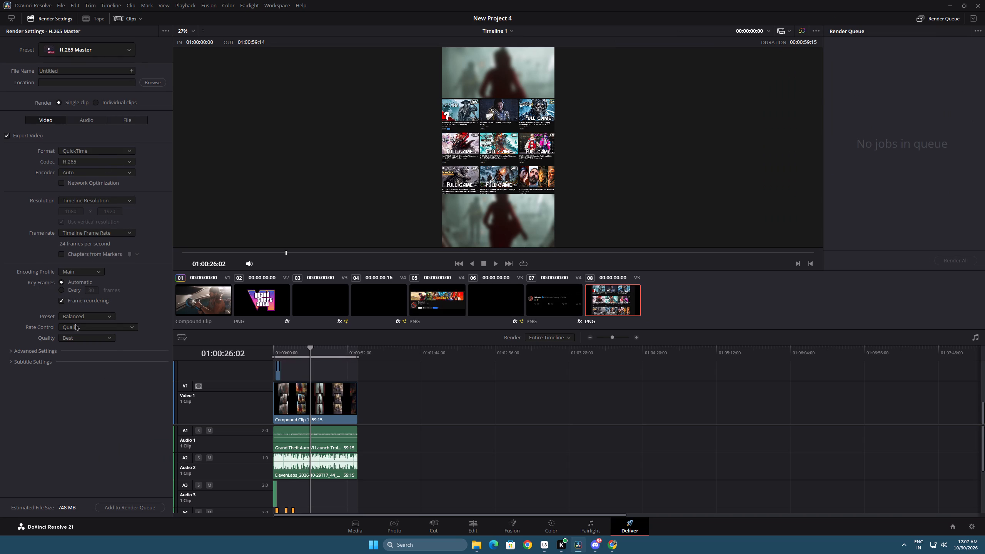
click(78, 317)
click(81, 341)
click(43, 352)
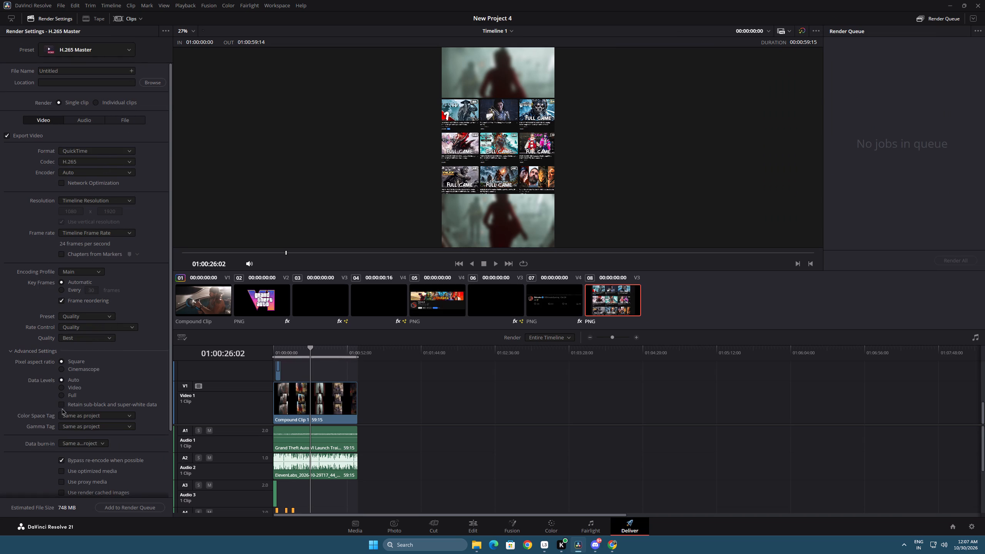
click(89, 443)
click(89, 460)
scroll(152, 445, down, 6)
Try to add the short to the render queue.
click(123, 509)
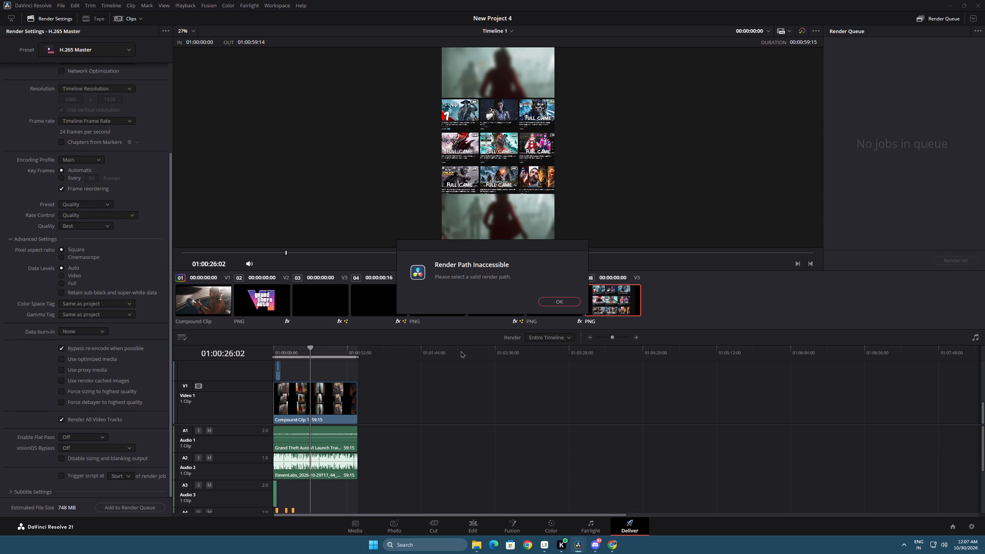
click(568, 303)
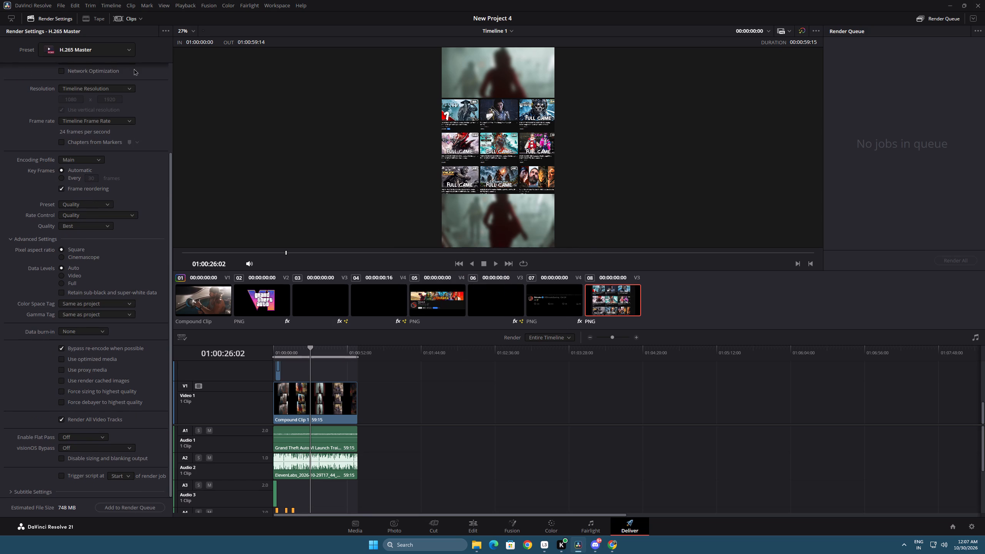
Browse for the render location and choose the Downloads folder.
scroll(0, 143, up, 7)
click(149, 85)
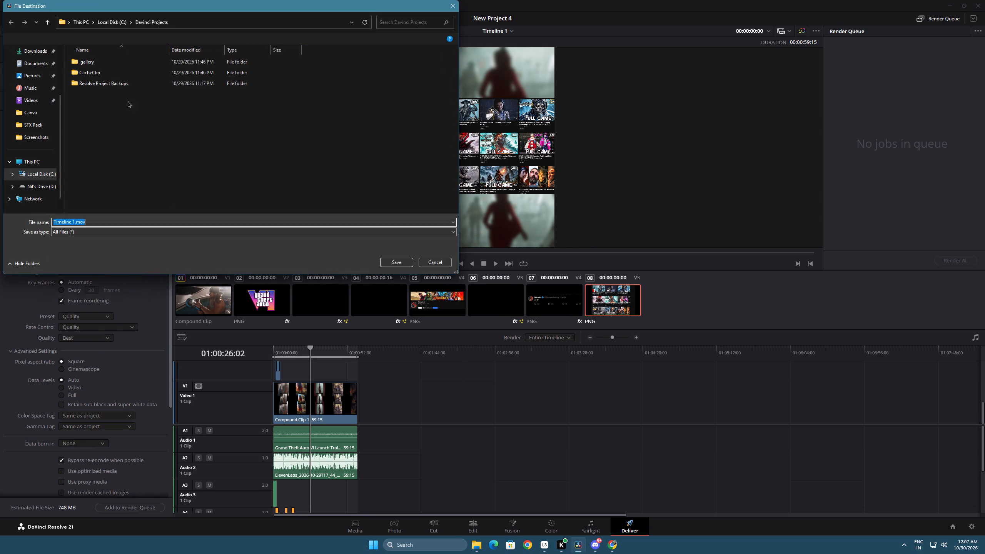
scroll(35, 85, up, 4)
click(36, 116)
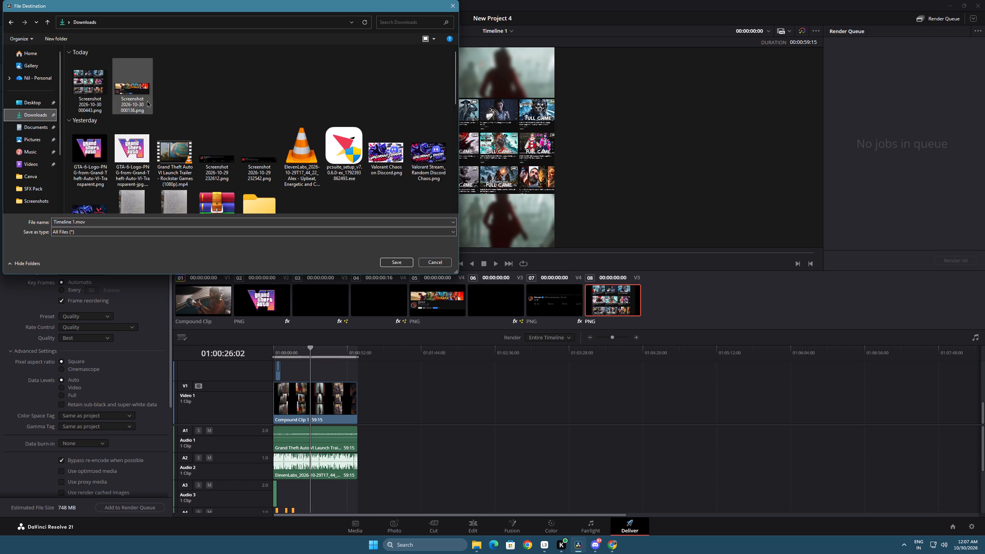
scroll(202, 112, down, 1)
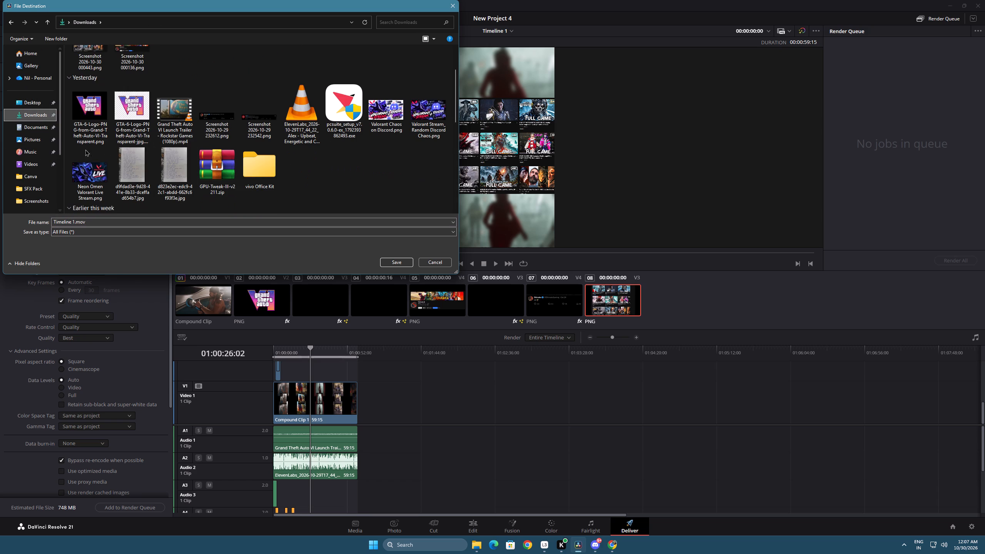
Name the render file "GTA 6---SHIRAAKO 1.mov" and save it as the file destination.
click(73, 222)
click(70, 222)
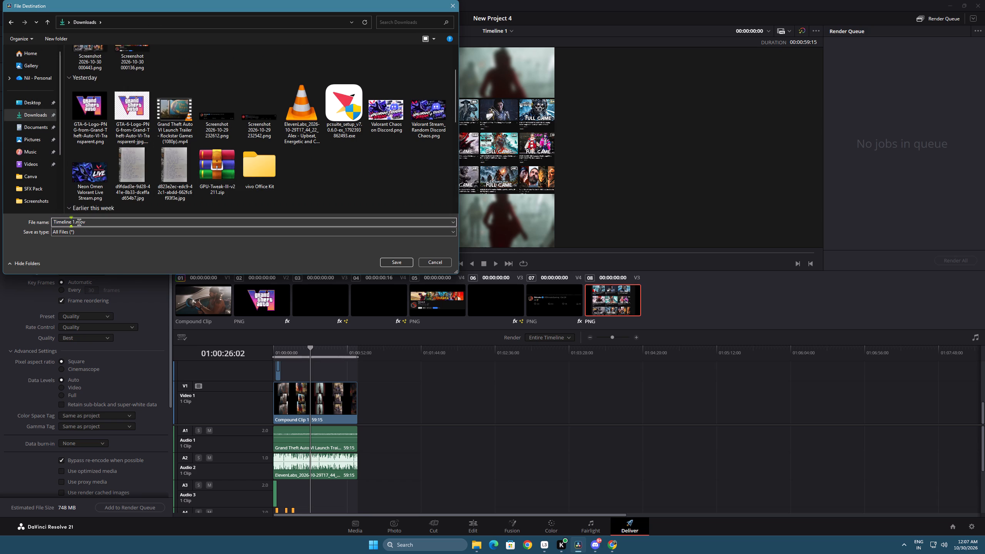
key(BackSpace)
key(BackSpace)
key(BackSpace)
key(BackSpace)
key(BackSpace)
key(BackSpace)
key(BackSpace)
key(BackSpace)
key(BackSpace)
key(BackSpace)
key(BackSpace)
key(BackSpace)
key(BackSpace)
text(HTA)
key(BackSpace)
key(BackSpace)
key(BackSpace)
key(BackSpace)
text(HTA)
key(BackSpace)
key(BackSpace)
key(BackSpace)
key(BackSpace)
key(BackSpace)
key(BackSpace)
text(GTA 6)
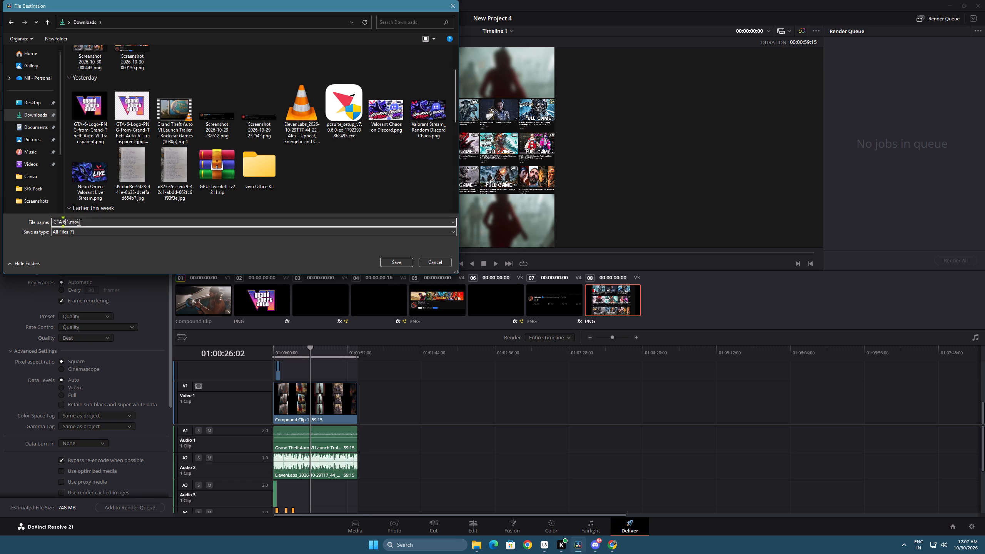
text(---)
key(shift+s)
text(HIRAAKO)
key(Return)
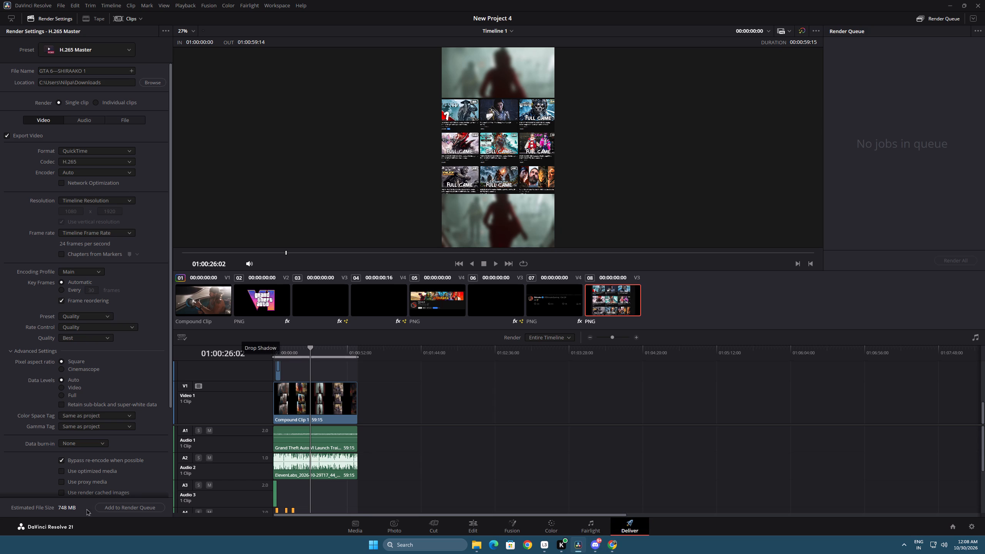
Add the short to the render queue and start rendering it.
click(139, 506)
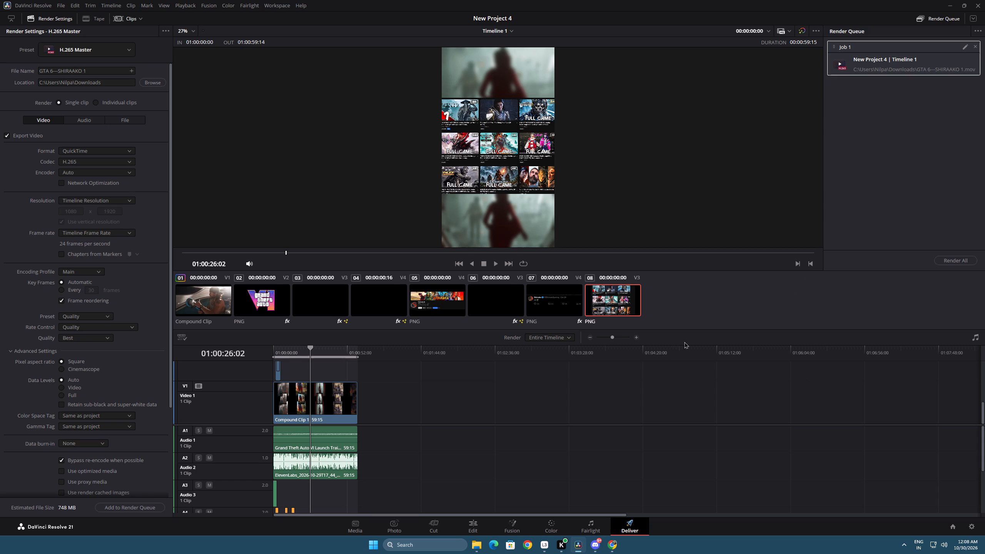
click(966, 262)
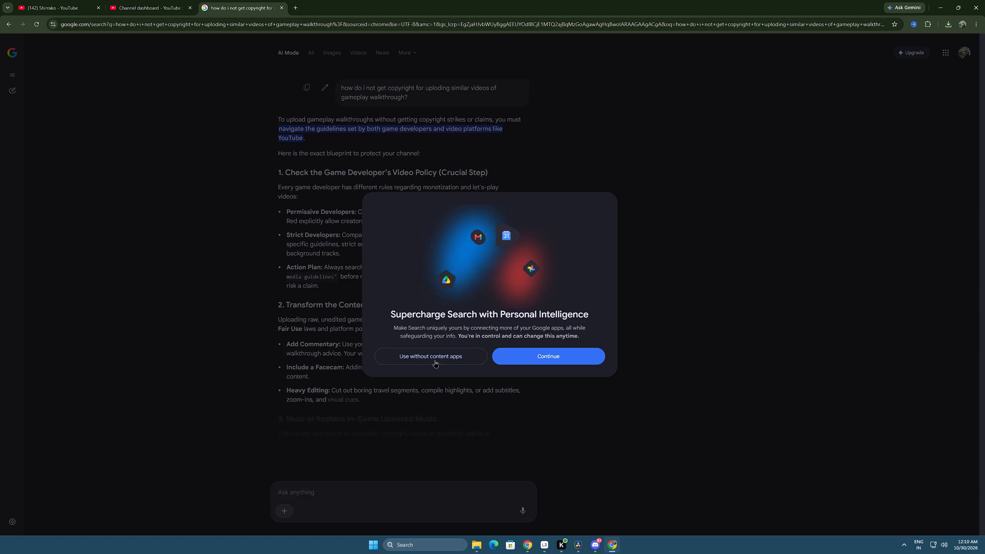
click(430, 360)
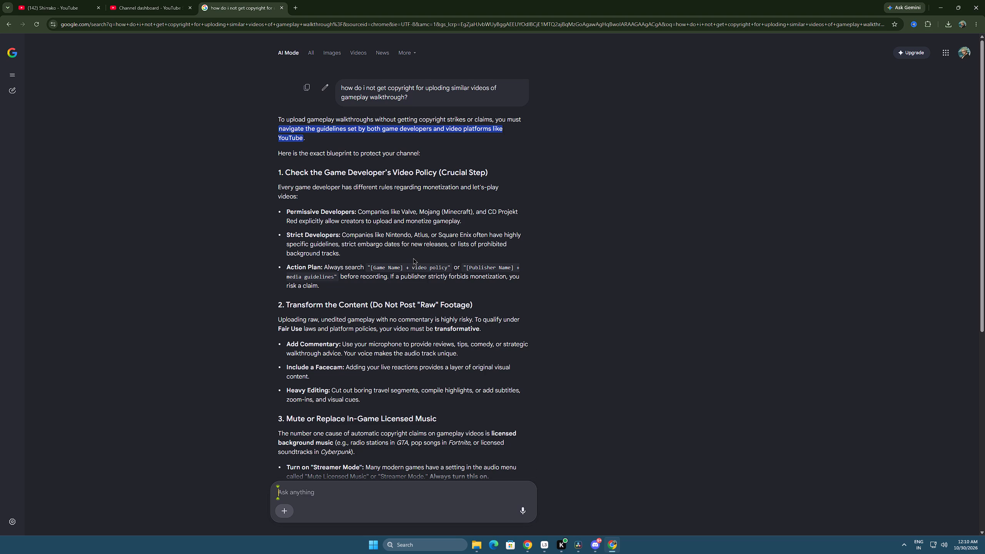
Read the AI Mode answer on avoiding copyright problems, including its safe versus risky checklist and closing questions.
scroll(413, 258, down, 6)
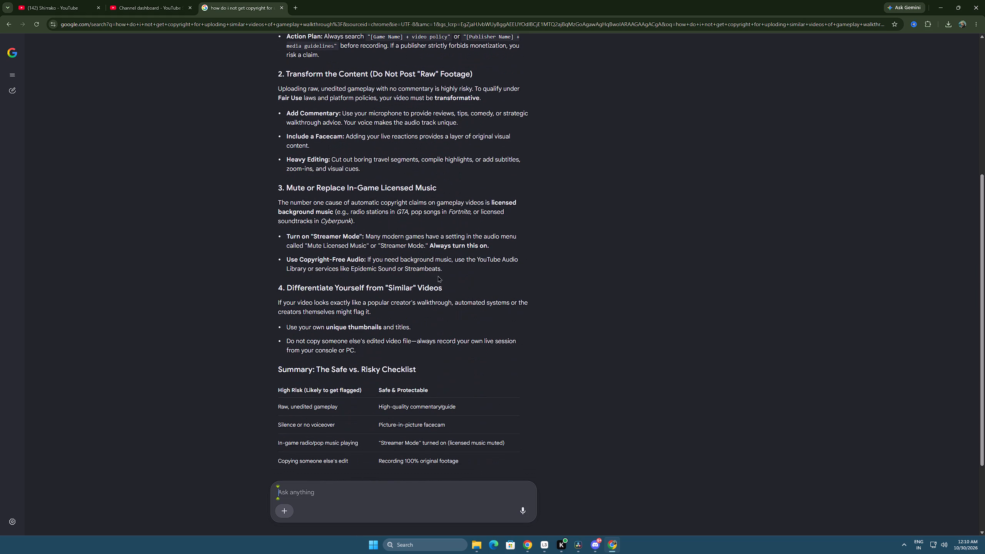
scroll(455, 275, up, 1)
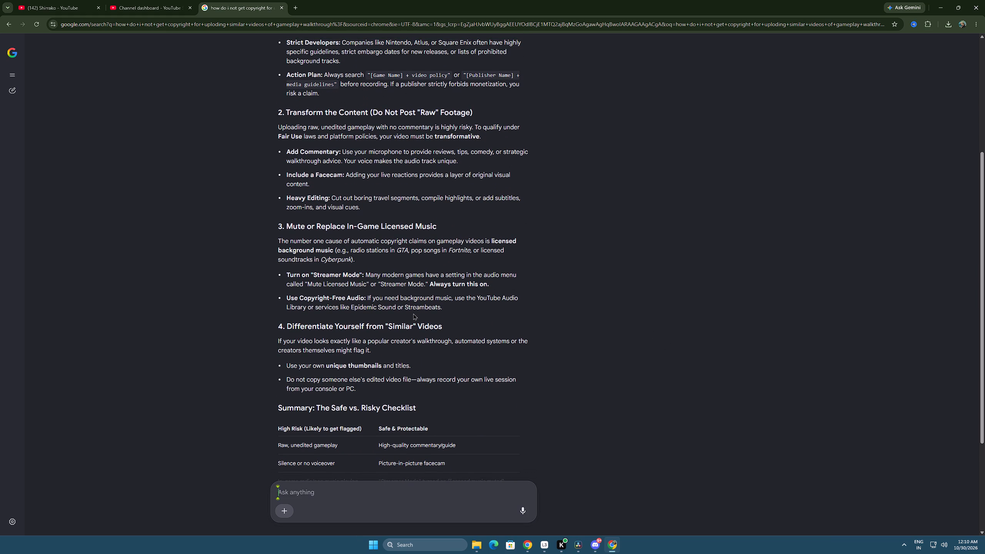
scroll(416, 310, down, 4)
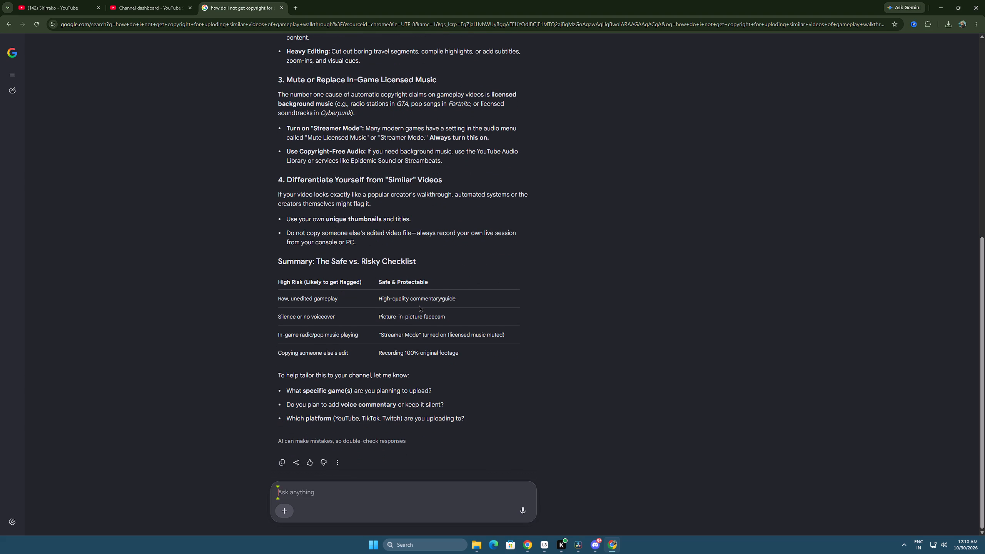
scroll(418, 305, up, 1)
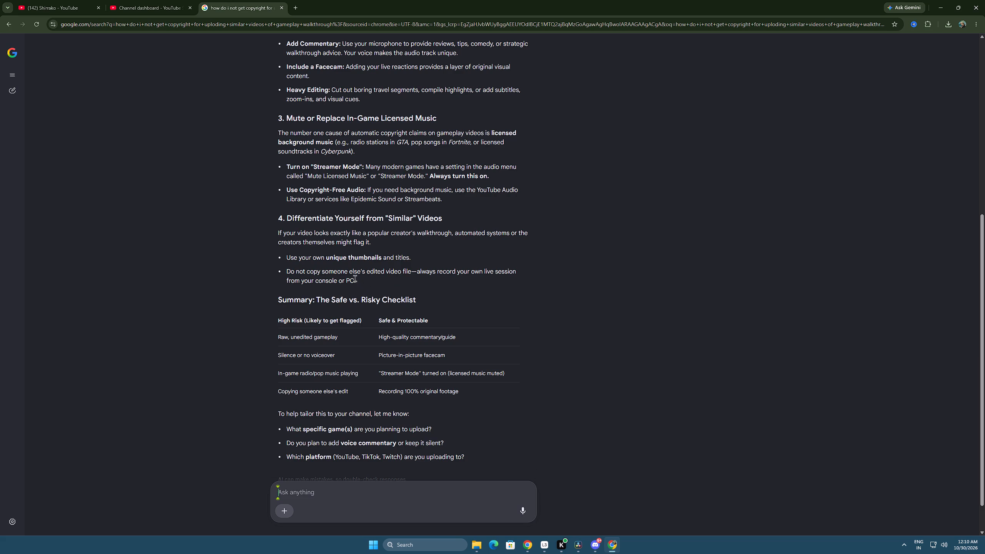
scroll(355, 278, down, 1)
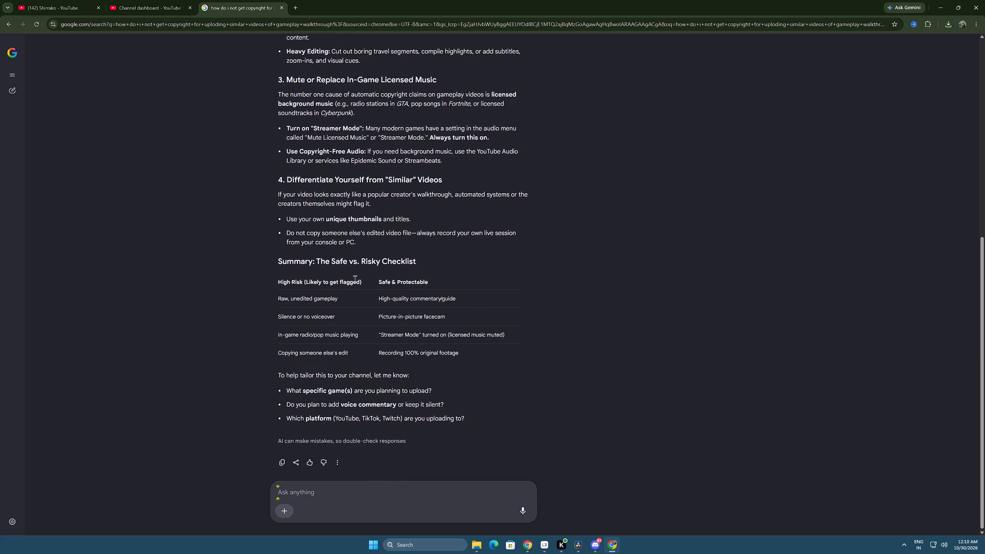
scroll(493, 376, down, 2)
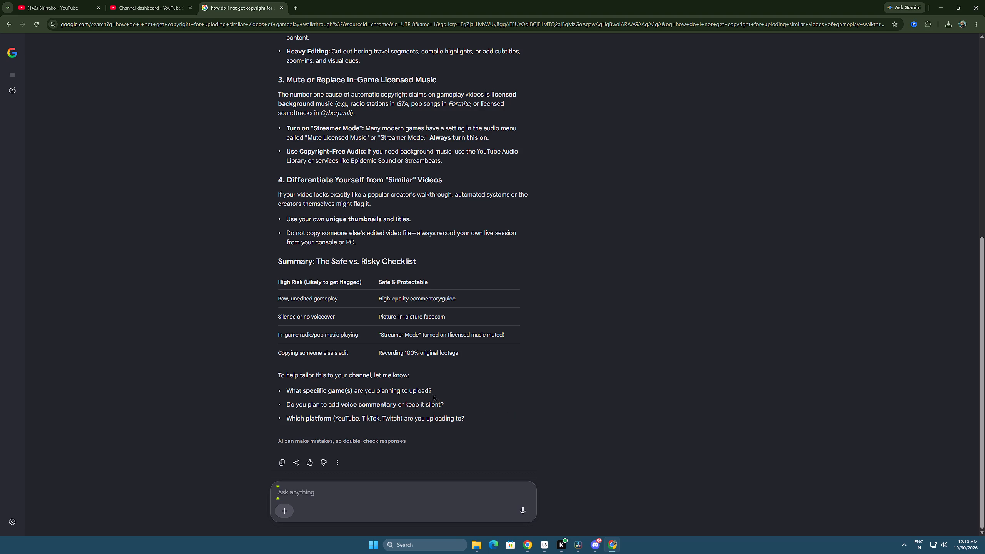
scroll(449, 384, down, 3)
Send the follow-up "call of duty mw4" to name the game for the copyright advice.
click(368, 484)
text(call of)
key(space)
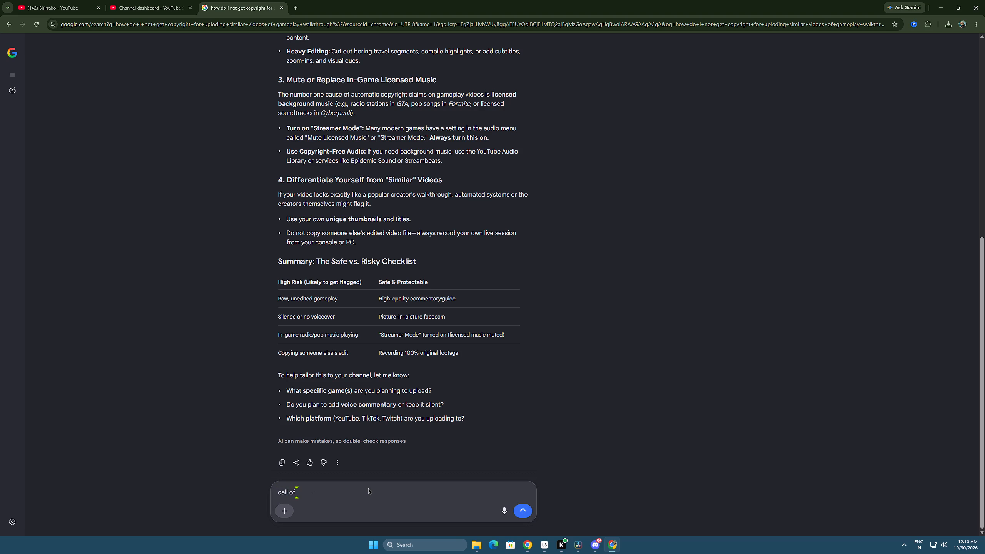
text(duty more)
key(BackSpace)
key(BackSpace)
key(BackSpace)
text(w4)
key(Return)
Read the AI Mode rules for uploading Call of Duty MW4 walkthroughs through to the summary checklist.
scroll(259, 281, up, 2)
scroll(265, 235, up, 2)
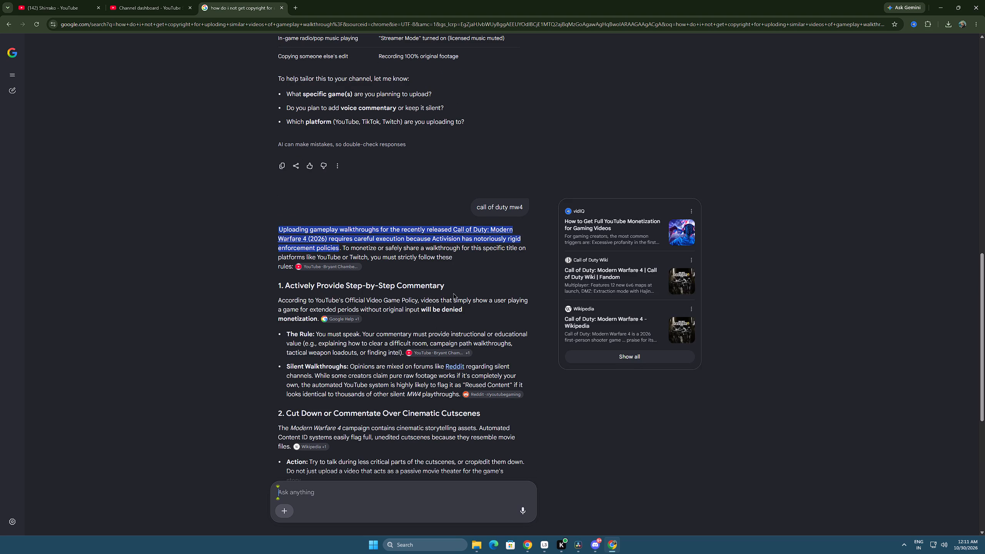
scroll(453, 293, down, 1)
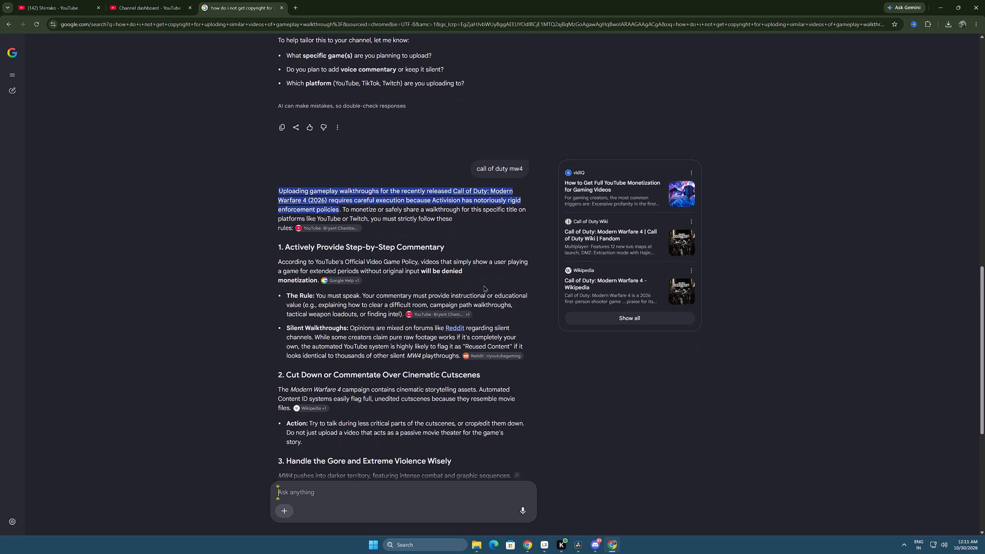
scroll(483, 285, down, 1)
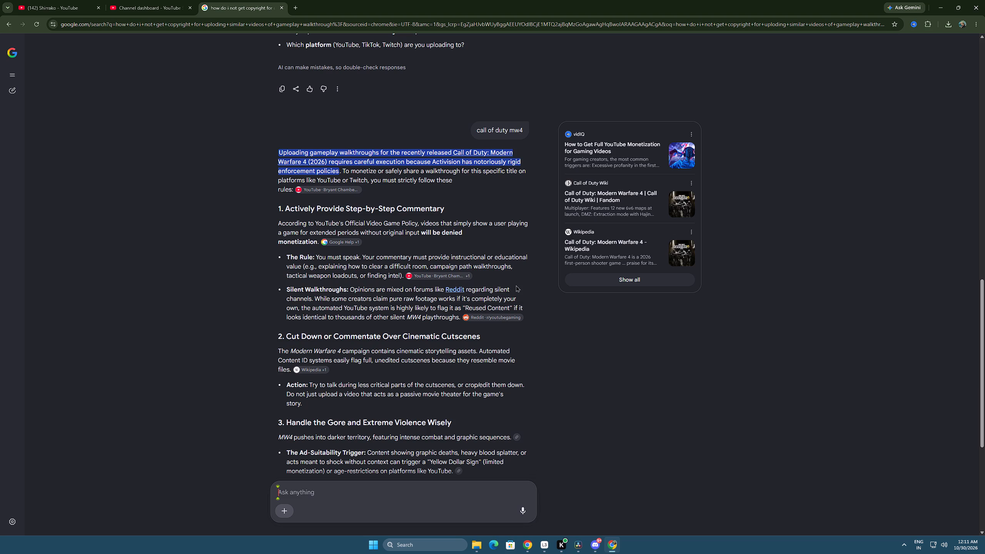
scroll(513, 283, down, 1)
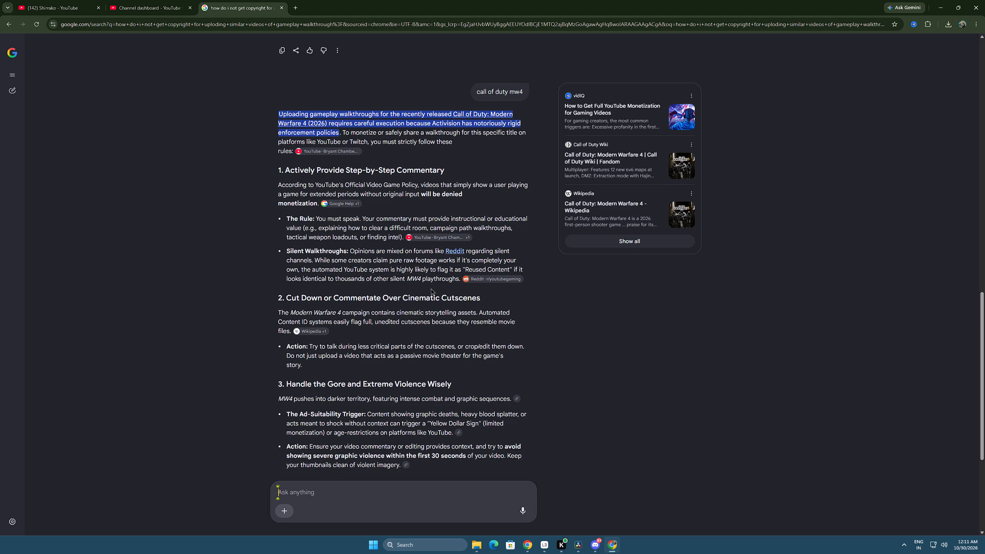
scroll(439, 307, down, 9)
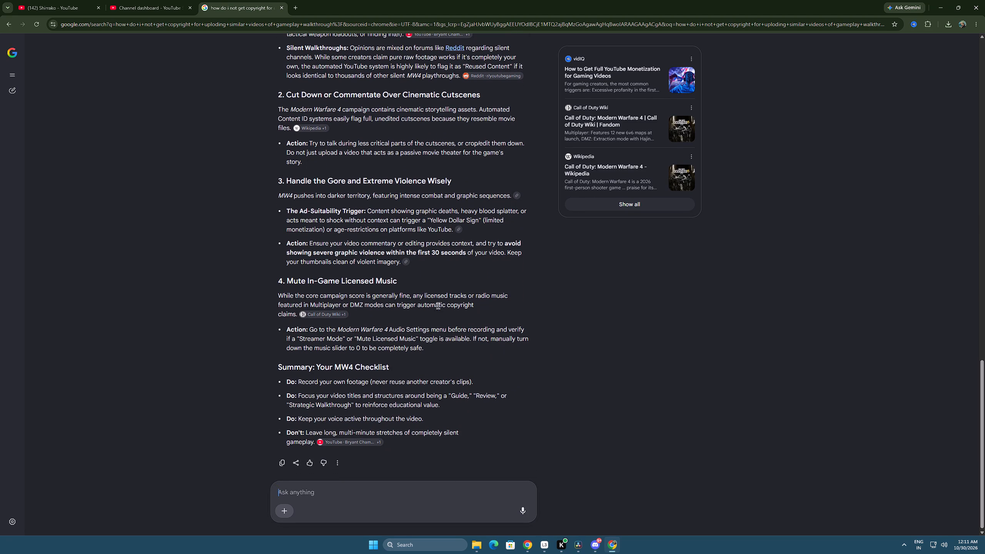
In YouTube Studio, upload the video "GTA 6---SHIRAAKO 1.mov" from the Downloads folder and dismiss the Shorts revenue notice.
click(112, 0)
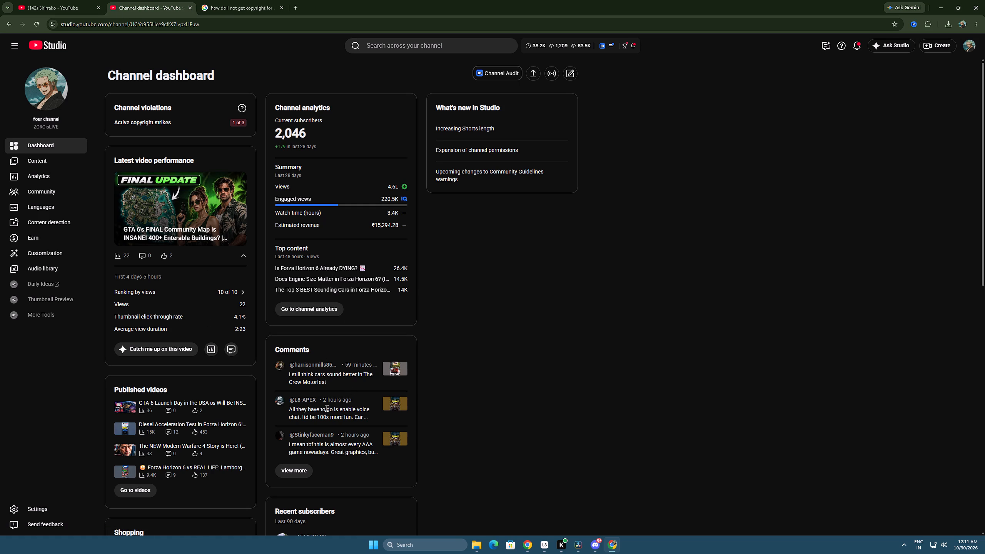
click(933, 44)
click(920, 66)
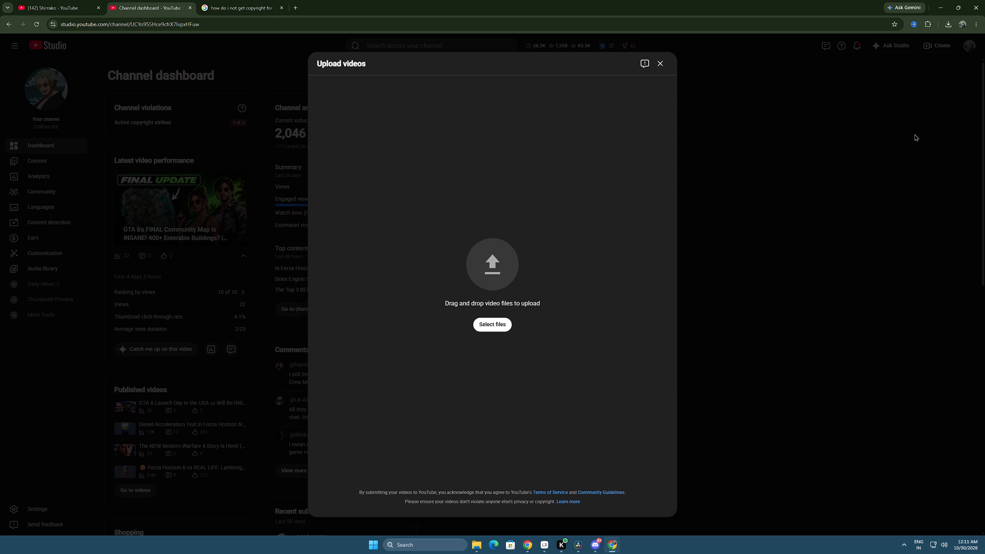
click(499, 329)
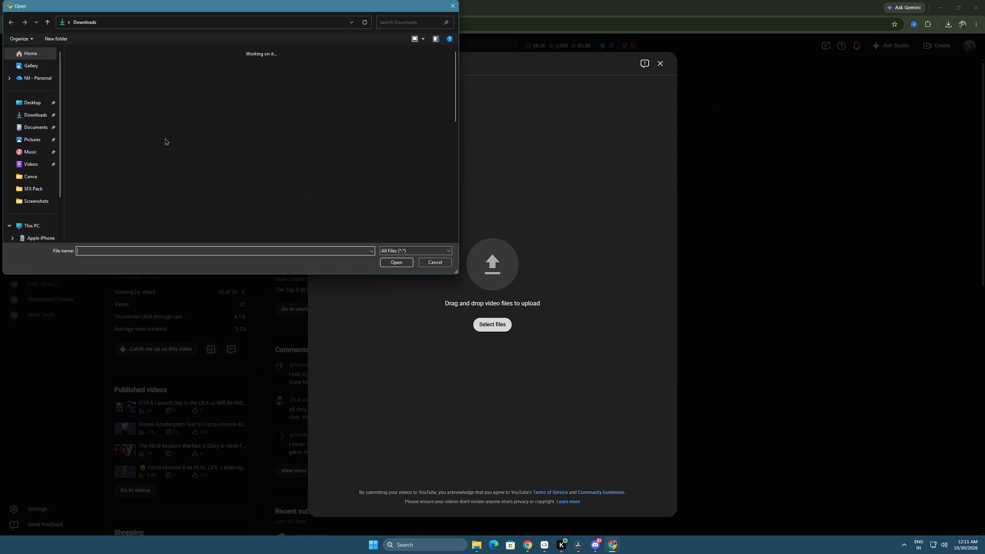
click(80, 84)
click(395, 262)
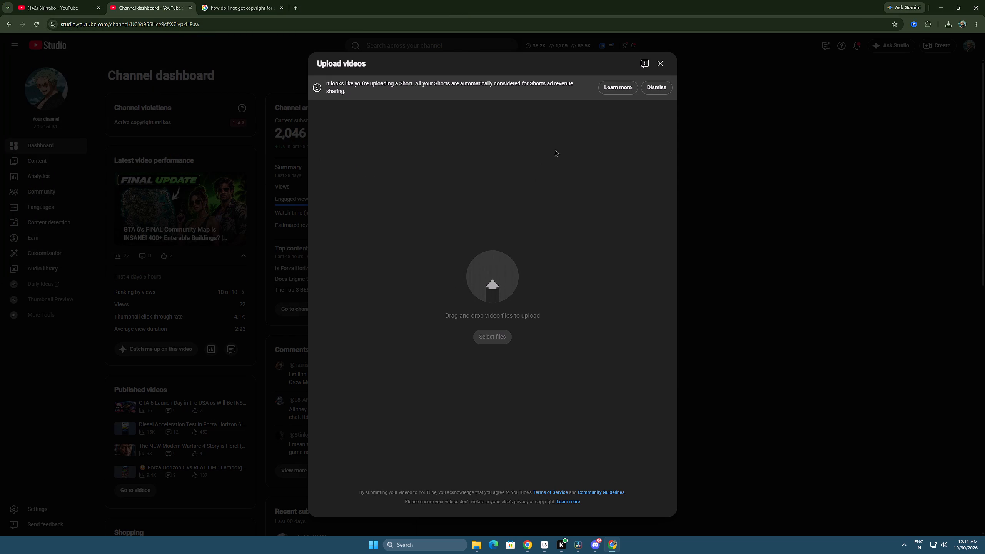
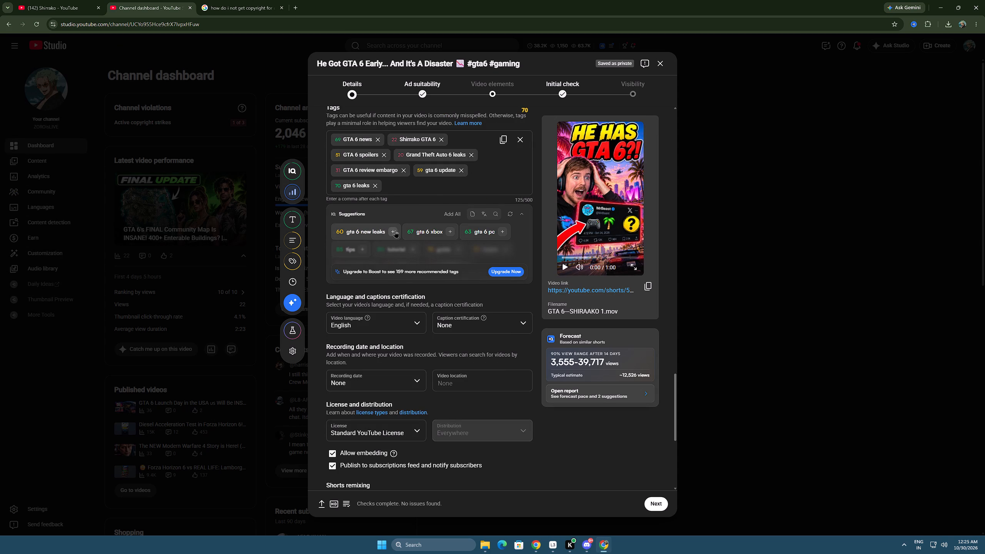
click(395, 230)
click(381, 232)
click(374, 248)
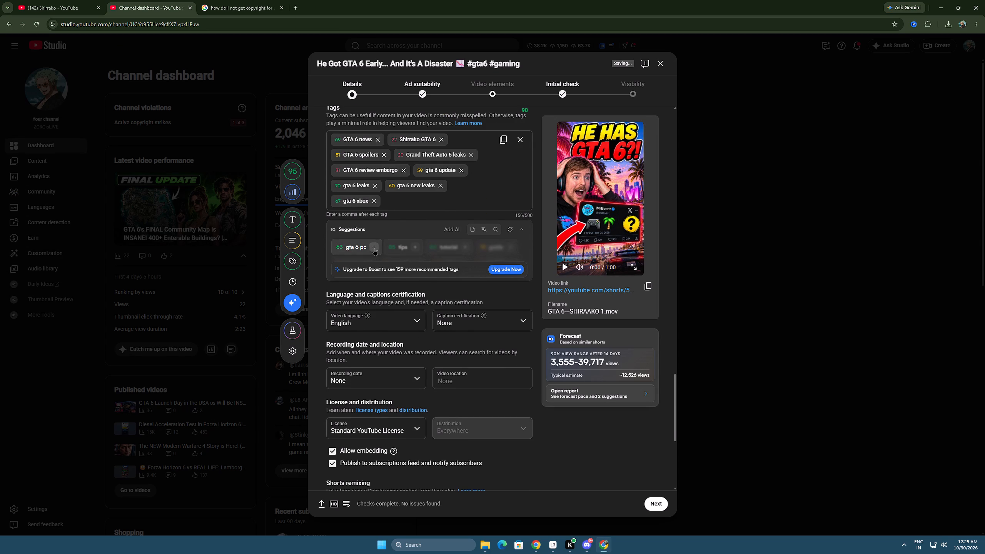
Review the short's remaining details and advance through the upload stages to the visibility settings.
scroll(410, 423, down, 6)
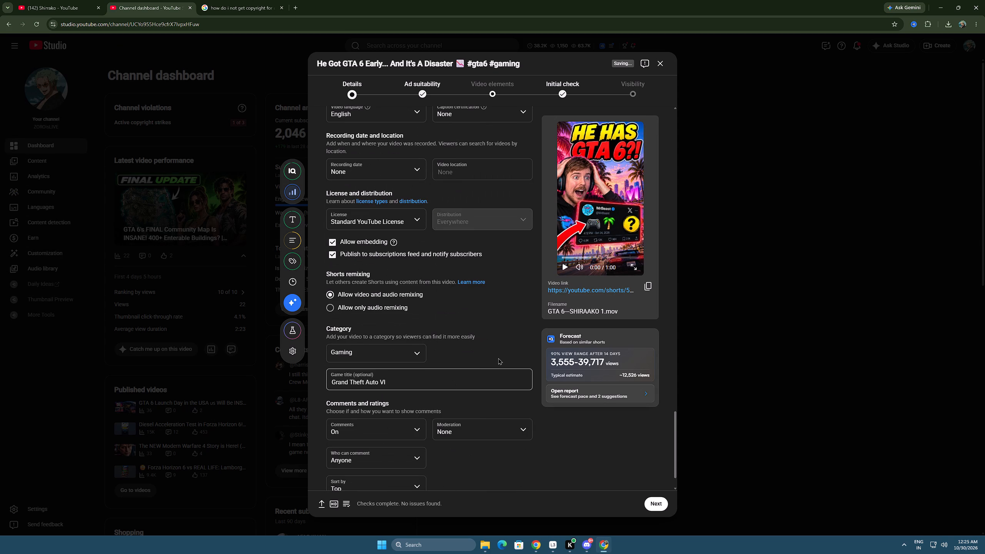
scroll(479, 314, down, 9)
click(654, 502)
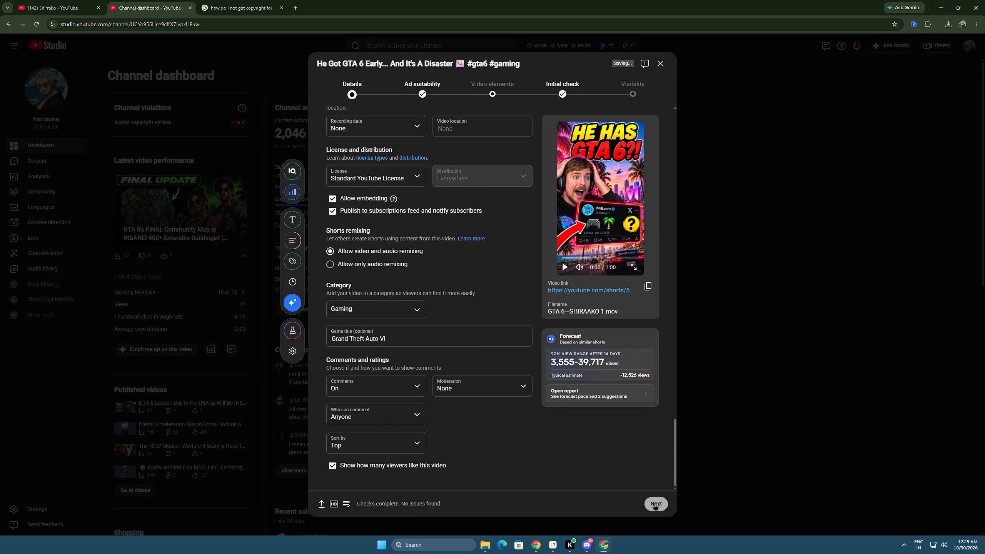
click(662, 513)
click(661, 502)
click(661, 502)
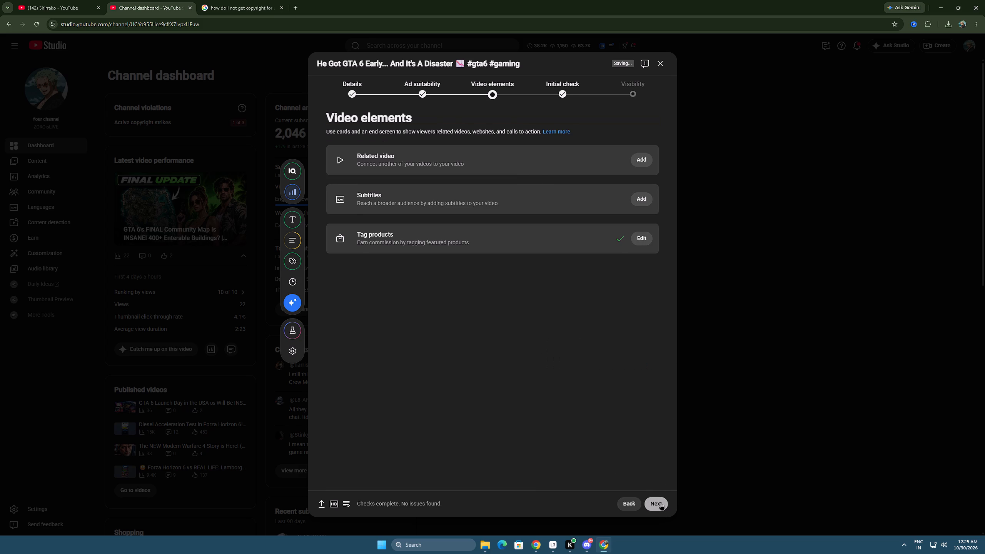
click(661, 502)
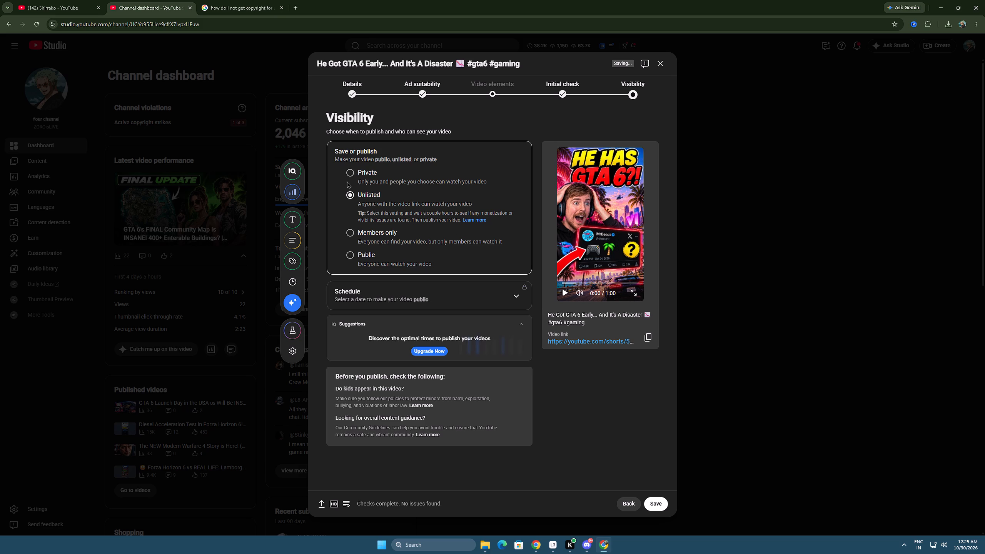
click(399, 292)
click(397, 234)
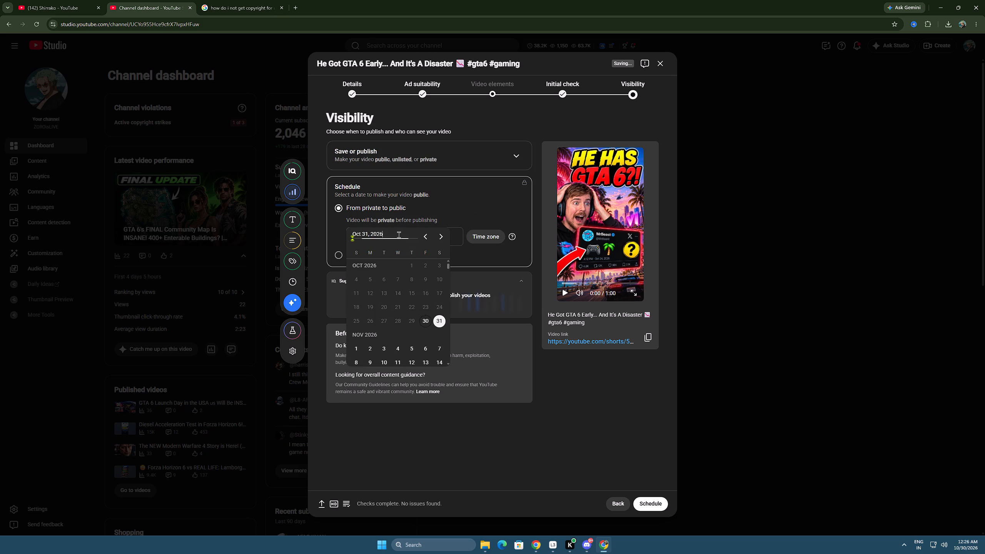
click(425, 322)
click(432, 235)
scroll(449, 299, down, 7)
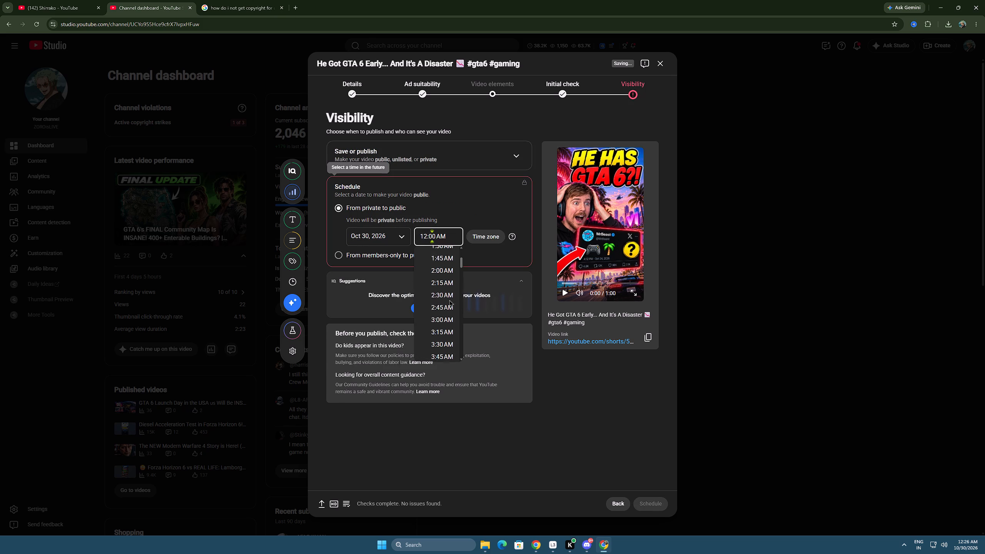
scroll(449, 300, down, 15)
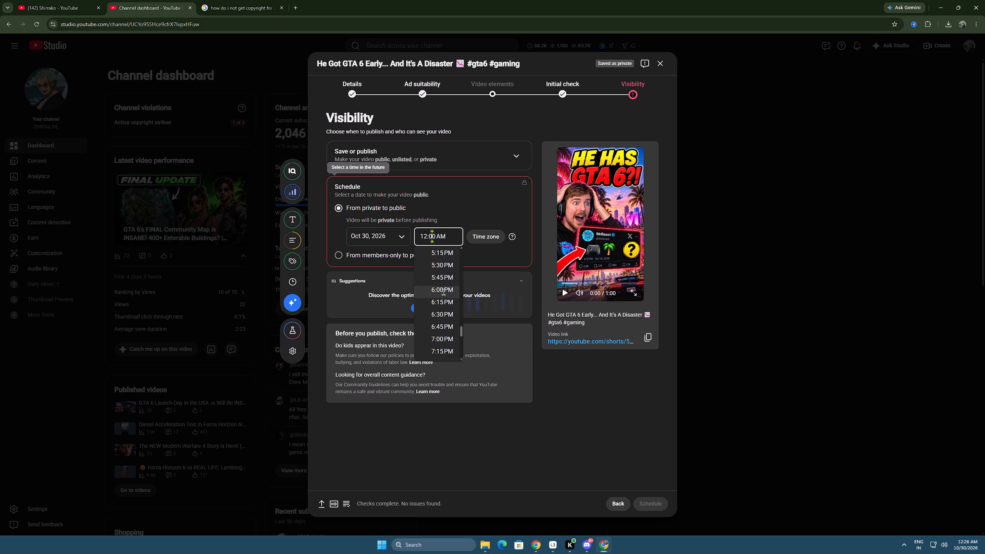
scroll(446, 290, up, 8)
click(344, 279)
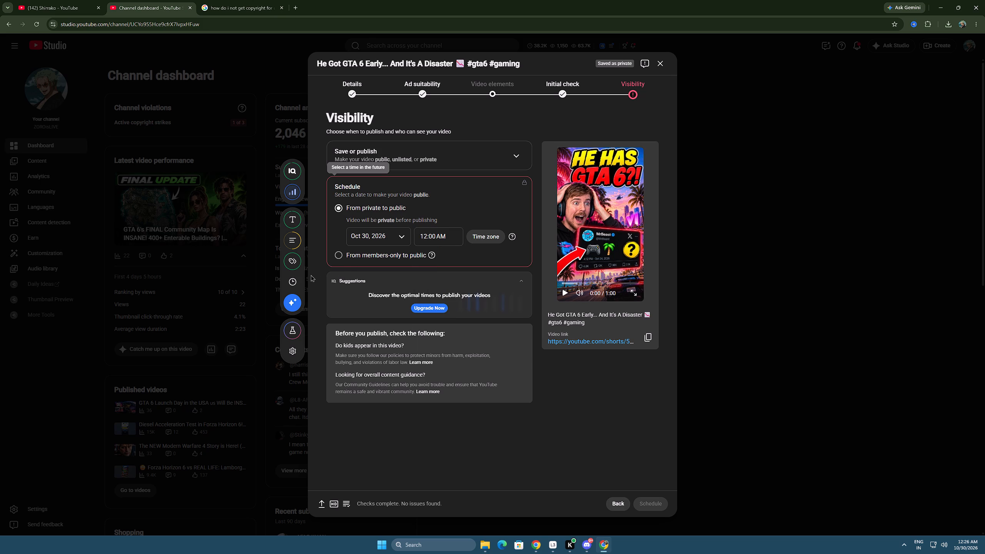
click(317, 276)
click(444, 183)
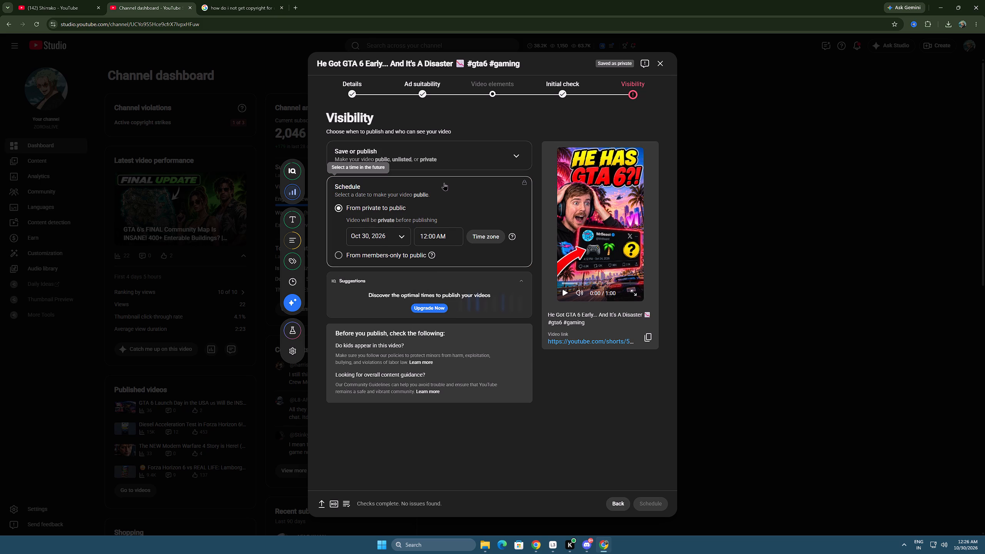
Set the short's visibility to Public, publish it, and dismiss the share dialog.
click(426, 147)
click(368, 256)
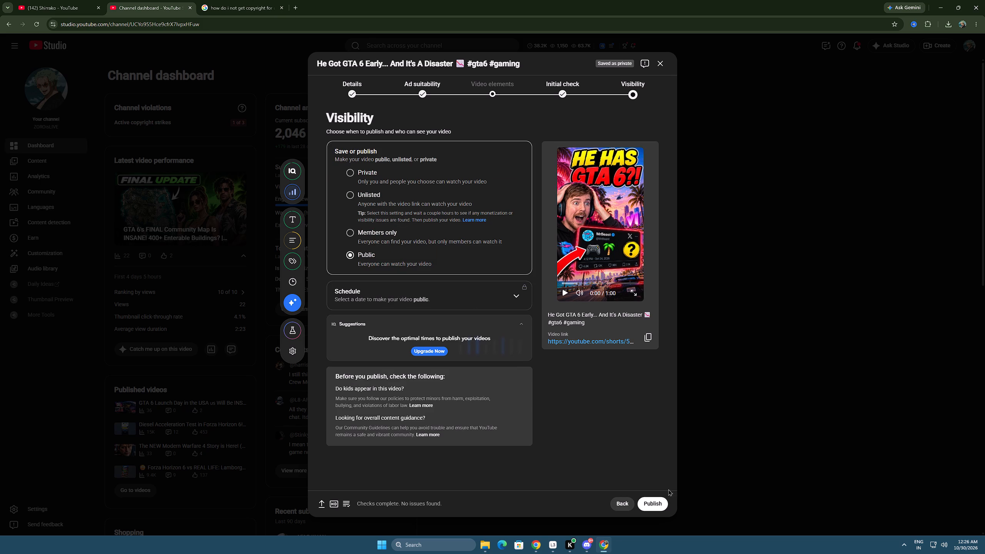
click(654, 505)
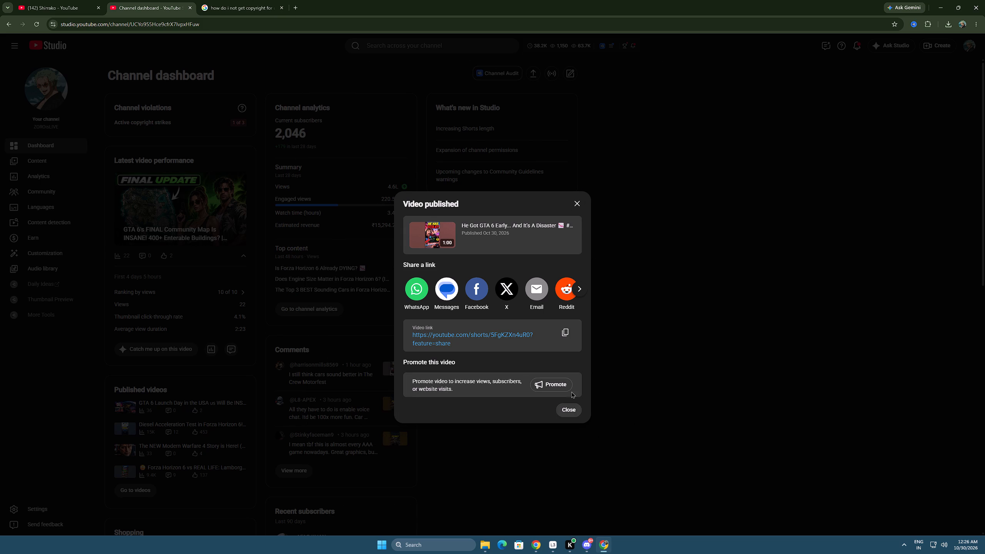
click(576, 414)
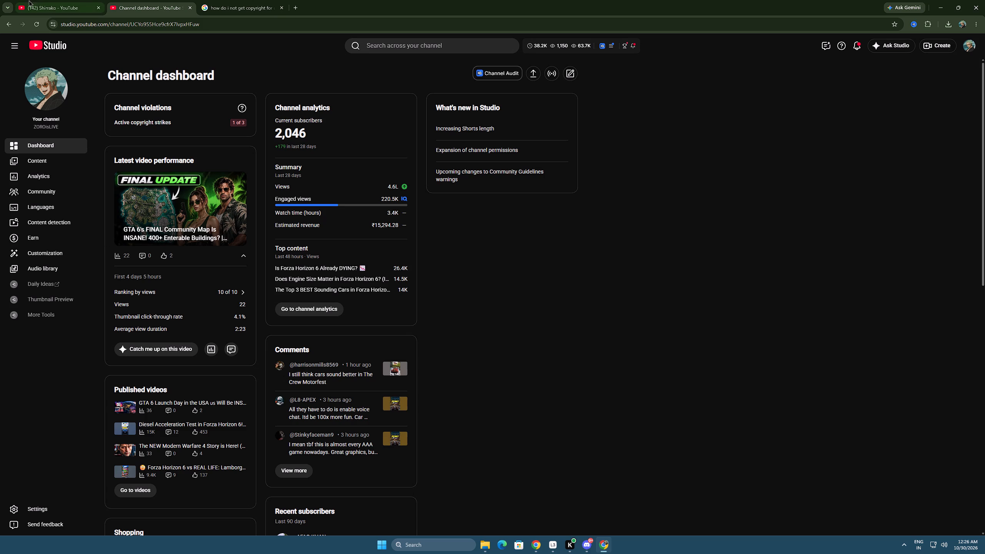
click(54, 0)
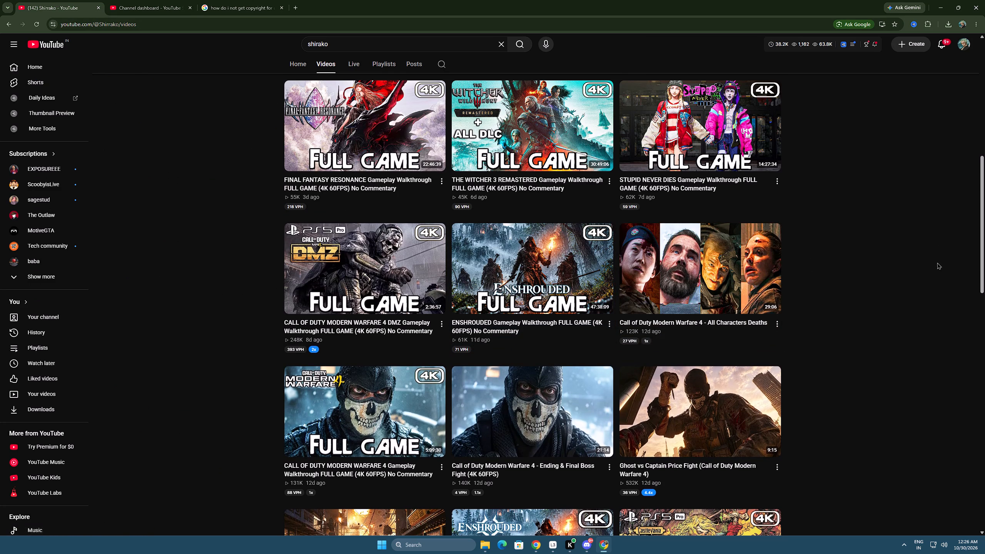
scroll(938, 247, up, 3)
scroll(630, 230, up, 6)
scroll(717, 362, down, 6)
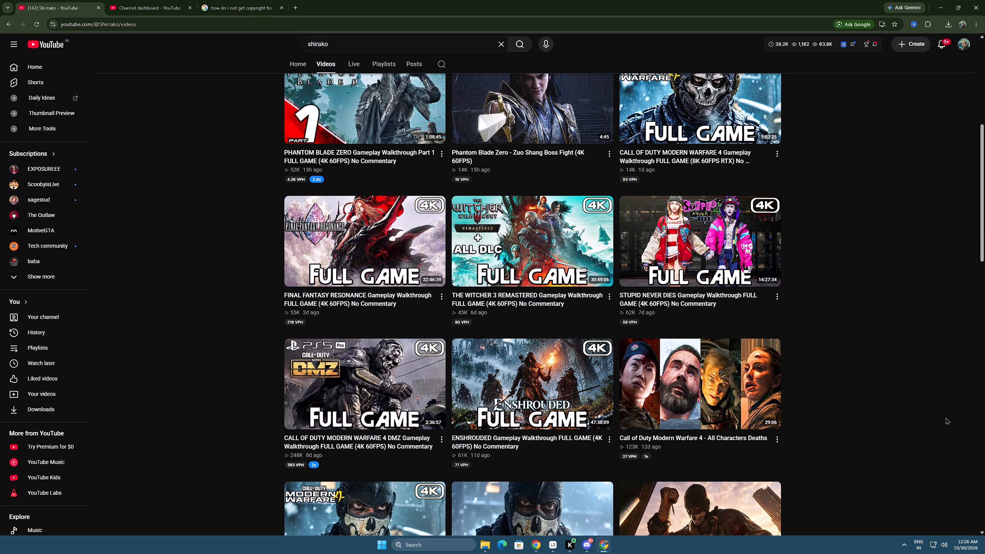
scroll(930, 415, up, 3)
click(524, 215)
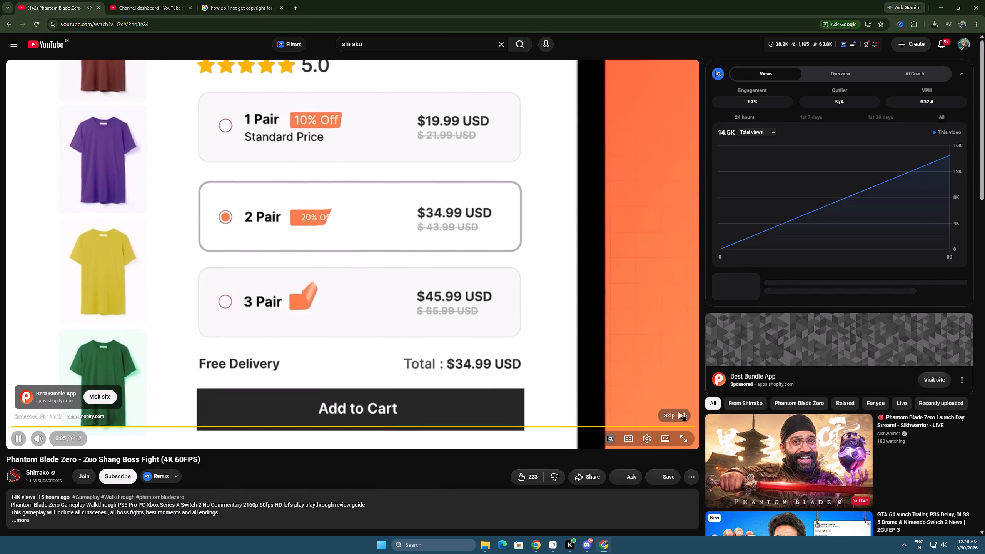
Skip the ad before the Zuo Shang boss fight video and set its playback quality to 2160p60 4K.
click(683, 413)
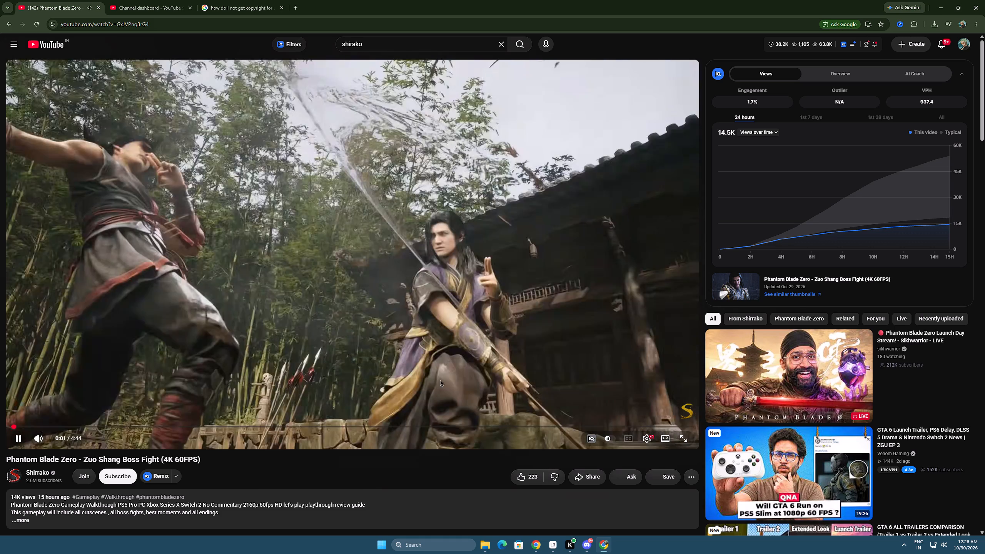
click(456, 325)
click(456, 325)
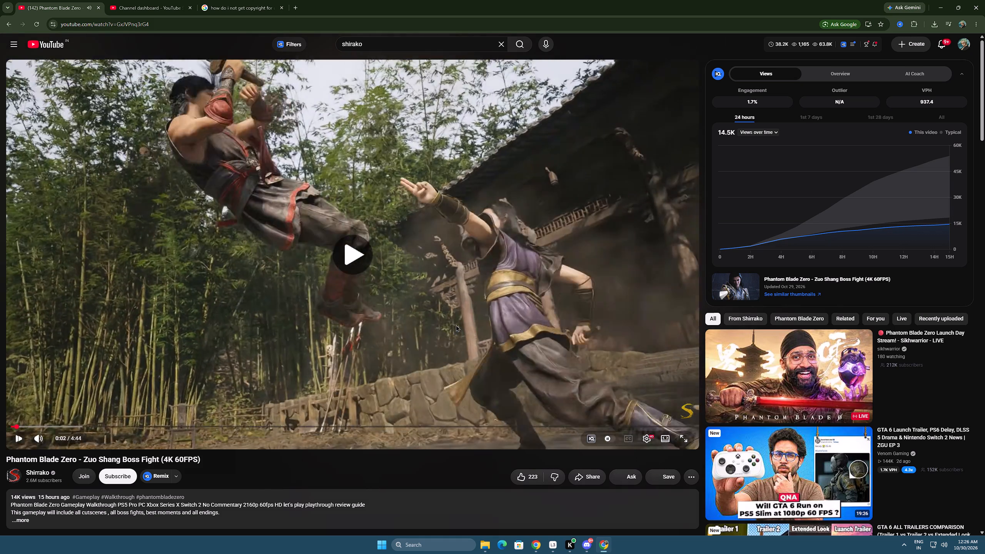
click(652, 437)
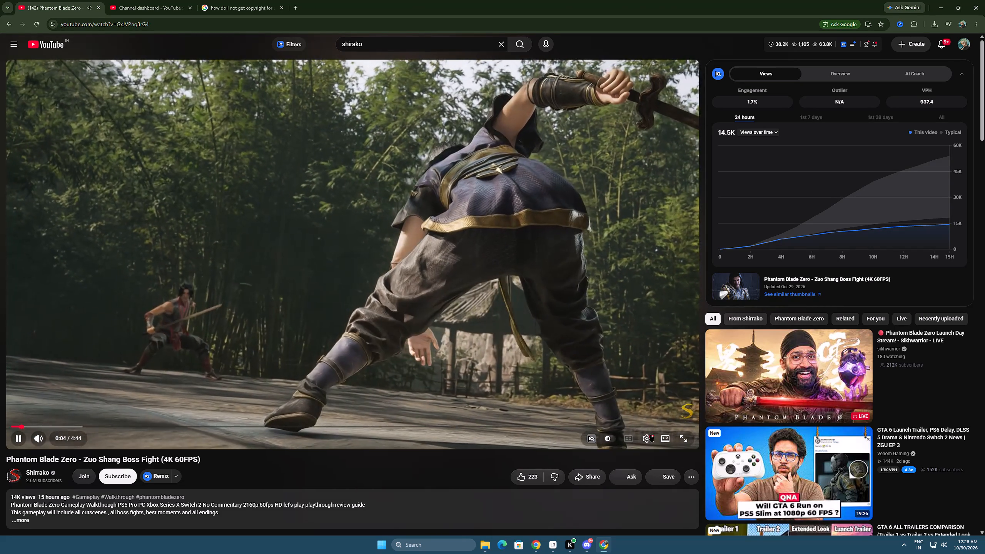
click(675, 407)
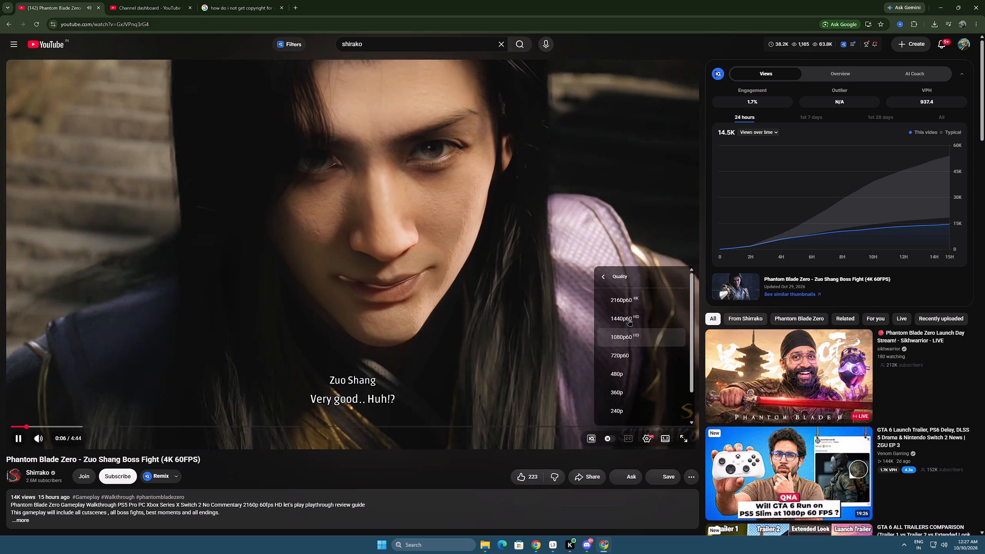
click(641, 302)
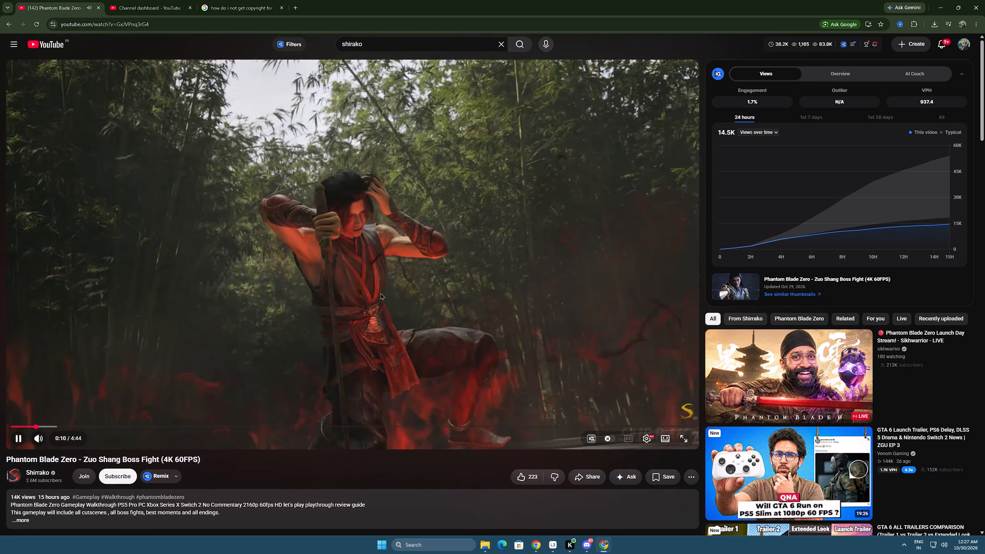
Watch the opening of the boss fight in full screen, pause it, and check the playback quality setting.
click(380, 293)
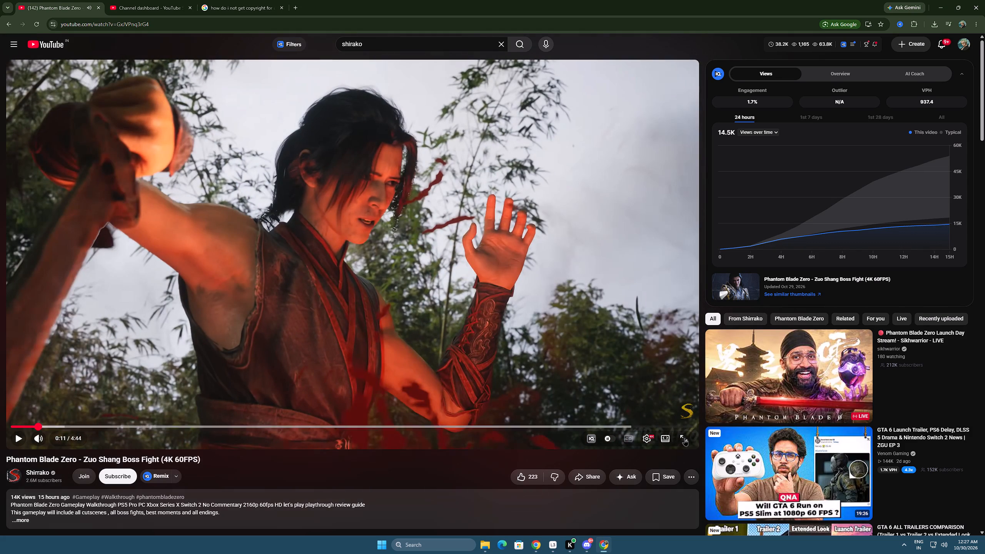
click(685, 438)
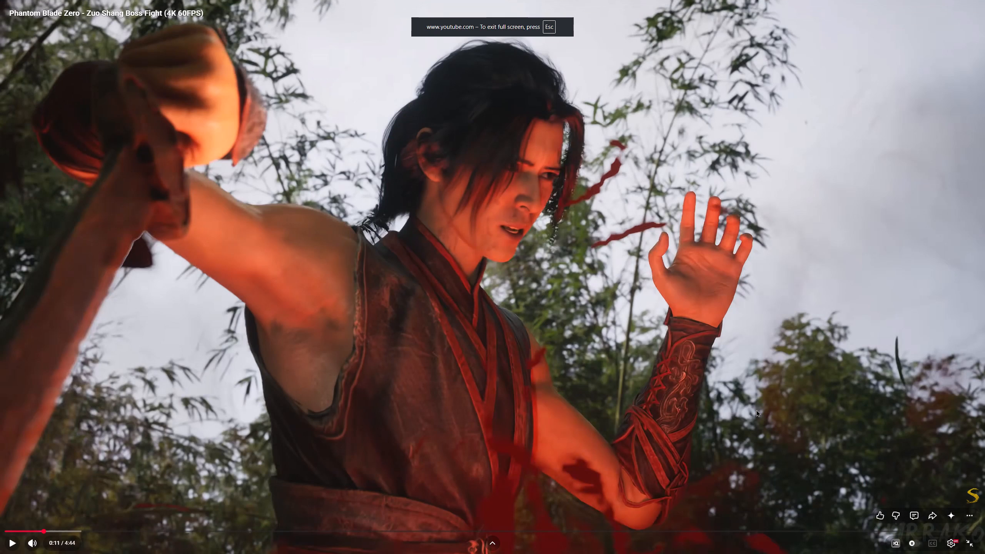
click(766, 380)
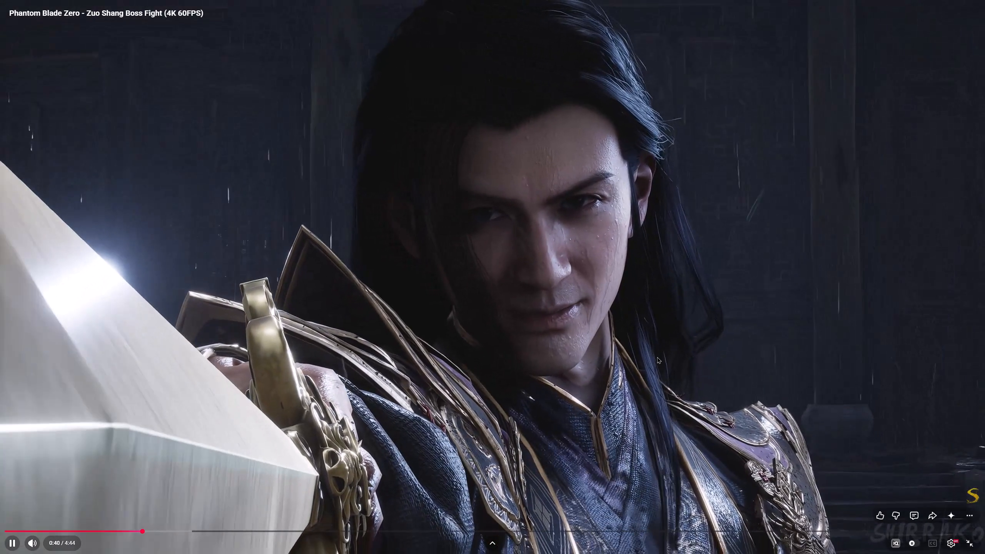
key(space)
click(956, 541)
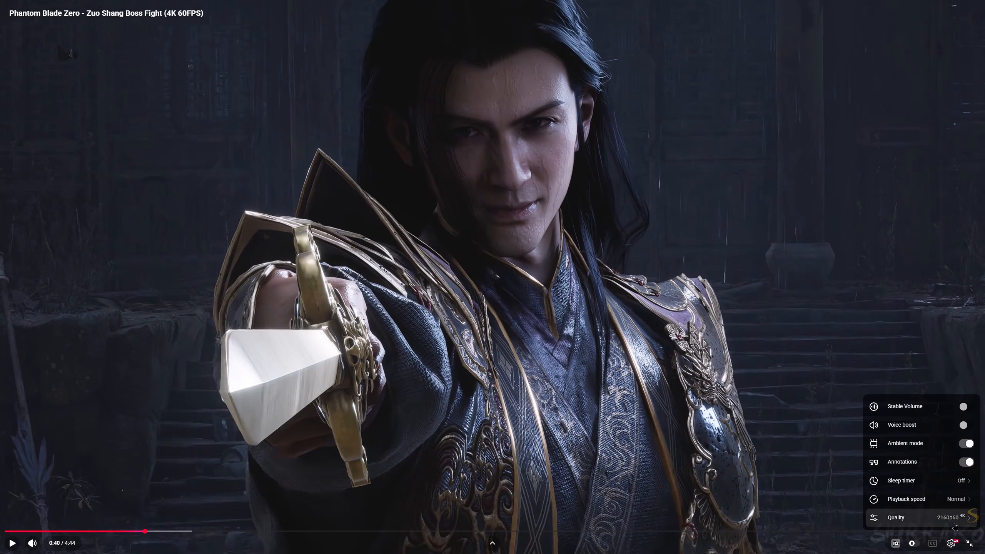
click(952, 517)
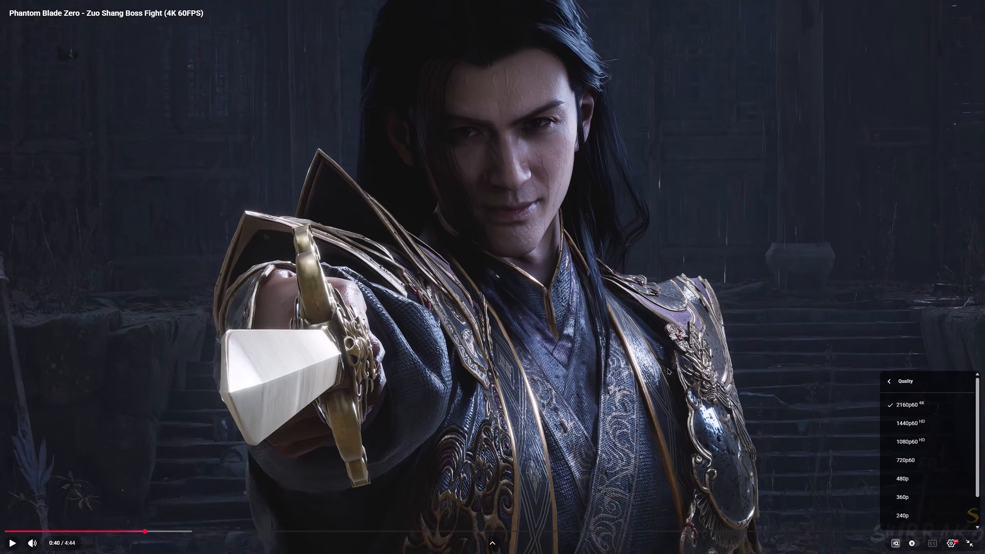
key(Escape)
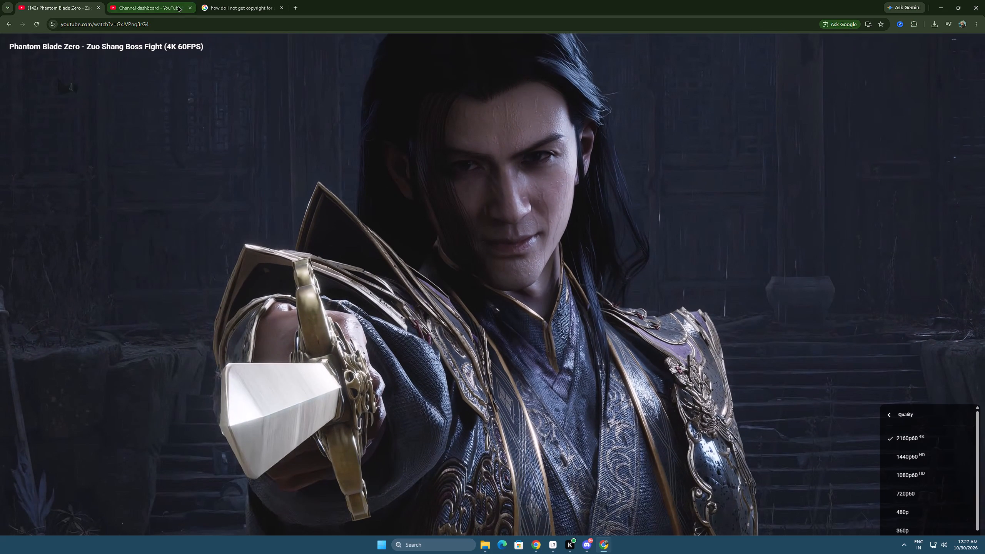
Copy the boss fight video's link, search Google for "yt to 4k", and open the Vd6s downloader site.
drag(179, 25, 27, 18)
key(ctrl+c)
click(257, 0)
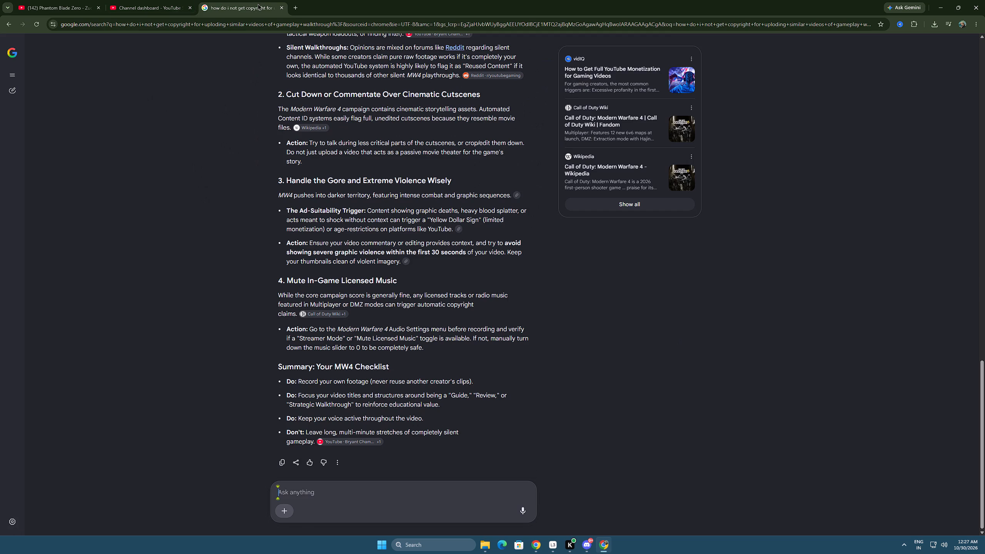
click(292, 10)
text(yt to 4k)
key(Return)
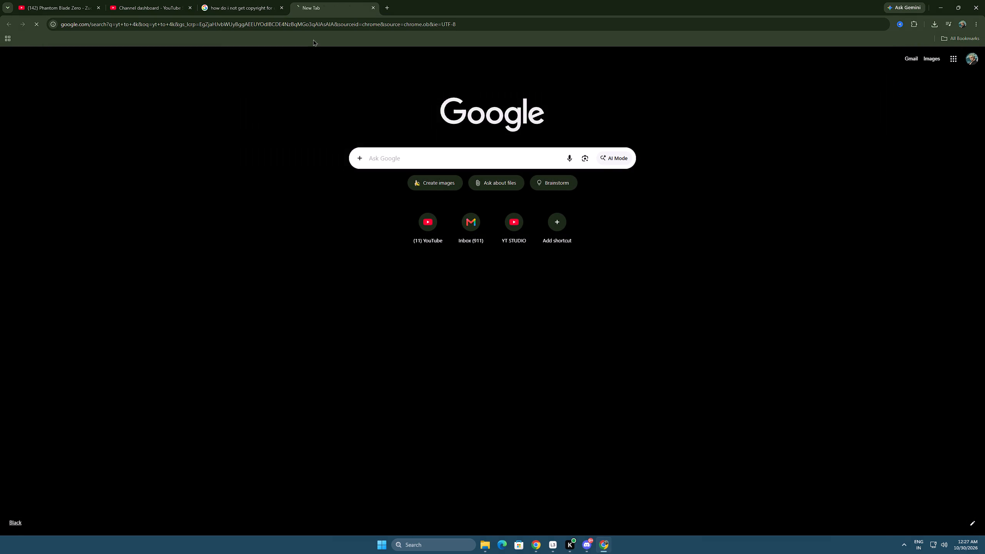
click(197, 122)
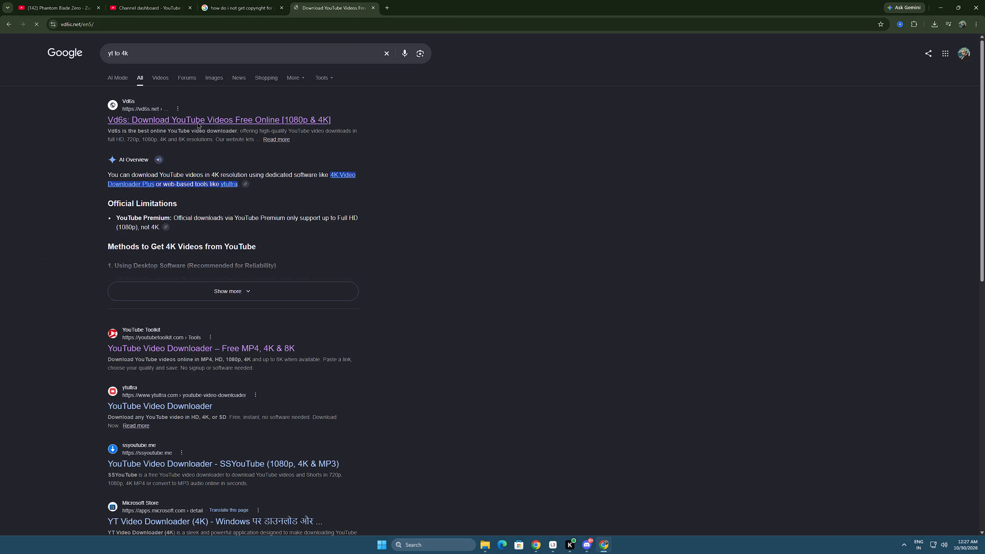
Submit the copied YouTube link to the Vd6s downloader to load the video's download options.
click(444, 174)
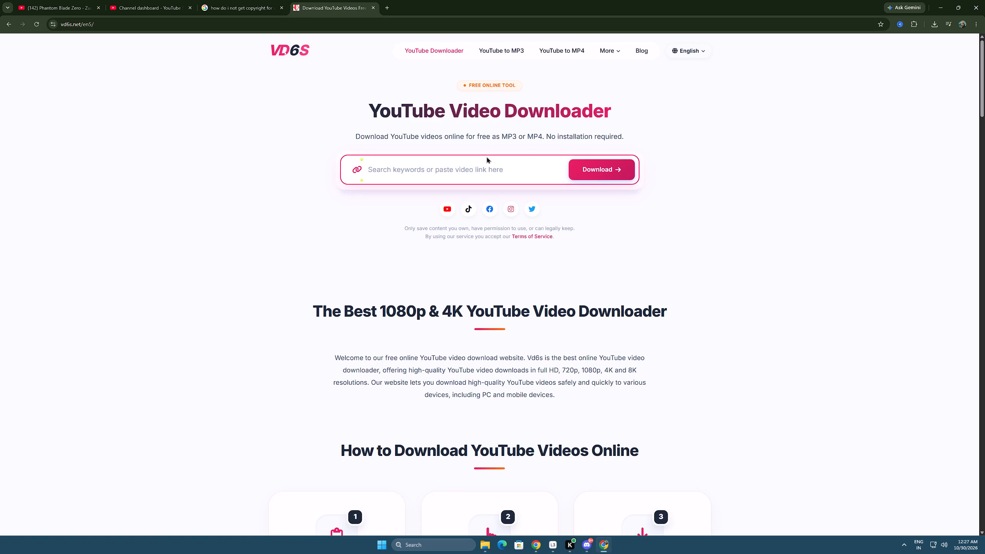
key(ctrl+v)
click(603, 171)
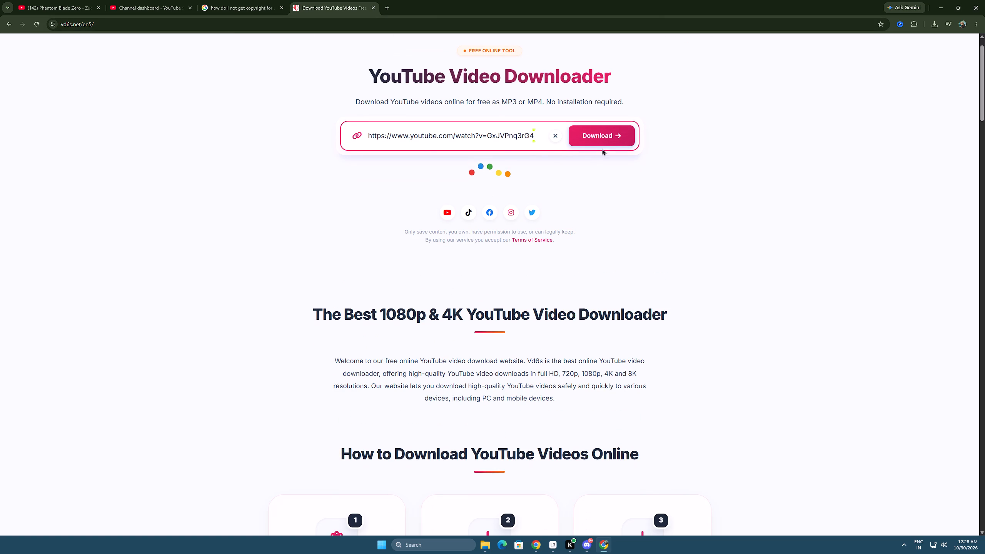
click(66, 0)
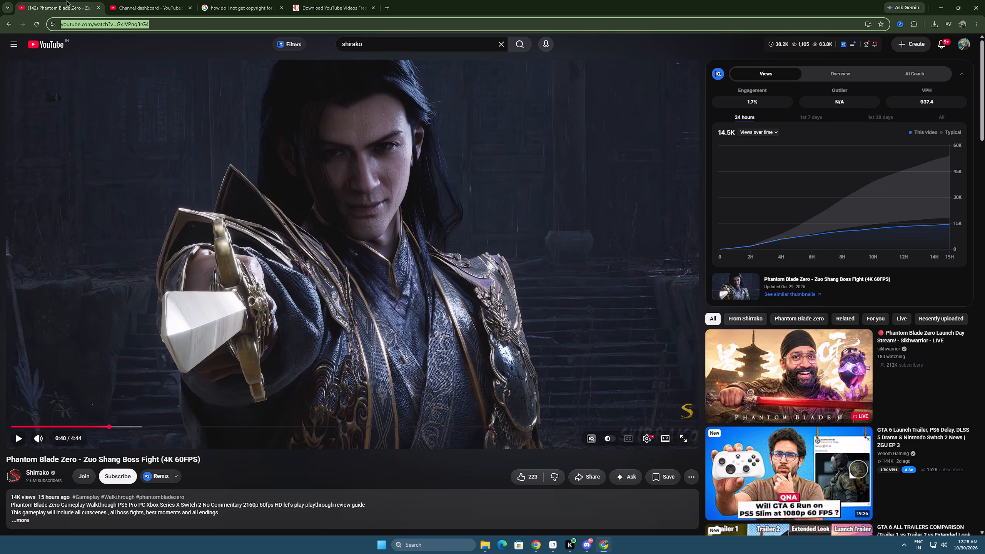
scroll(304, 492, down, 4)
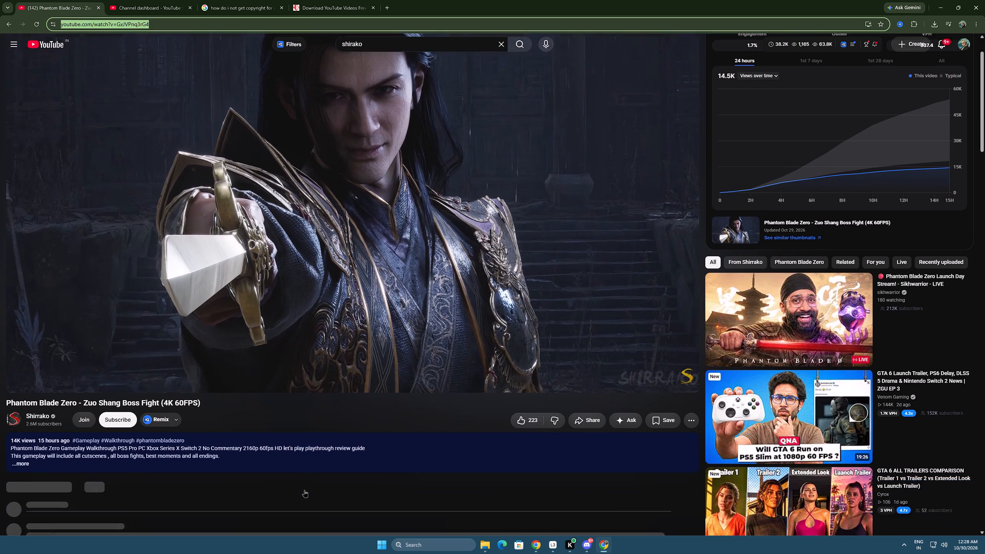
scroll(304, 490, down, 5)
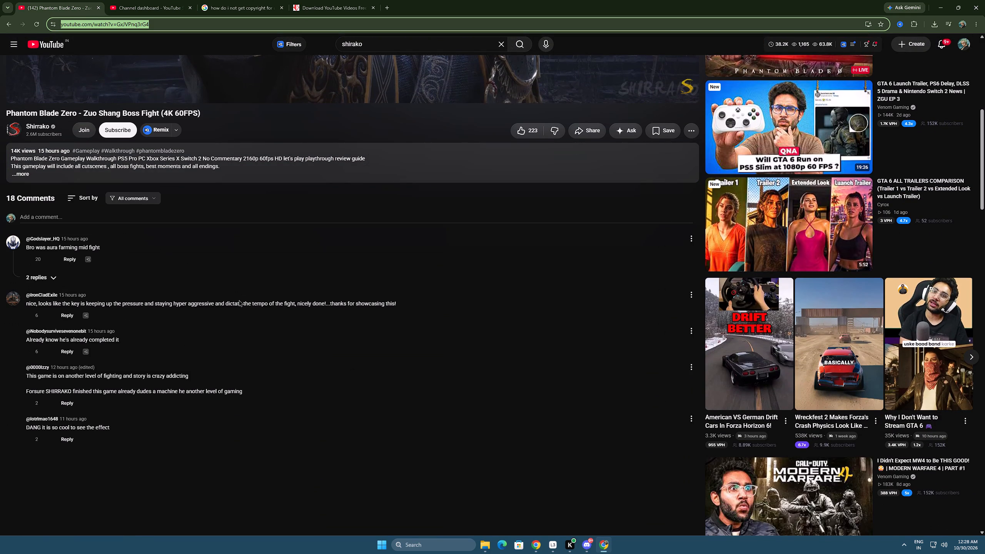
Download the 2160p60 MP4 (av01) version without audio from Vd6s and pause its playback.
click(329, 0)
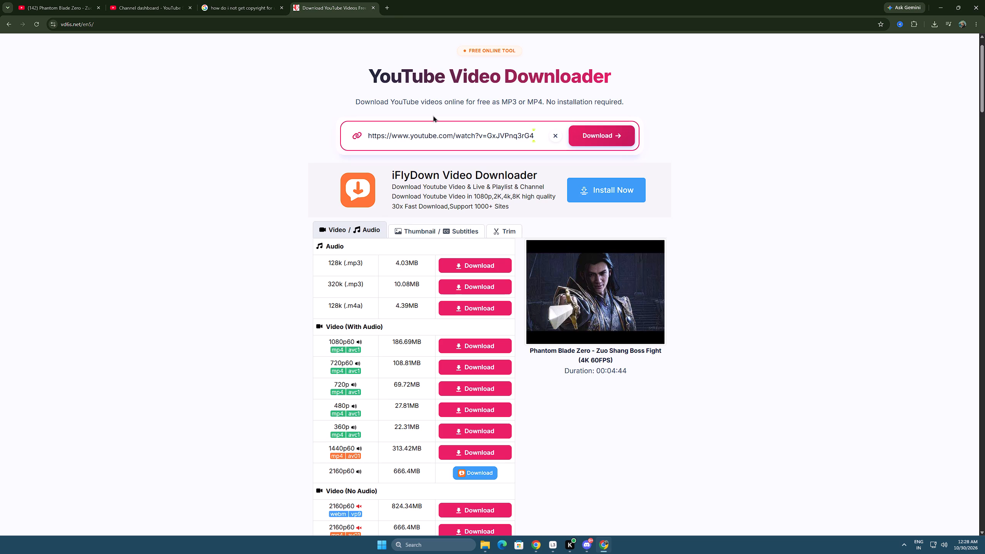
scroll(602, 417, down, 4)
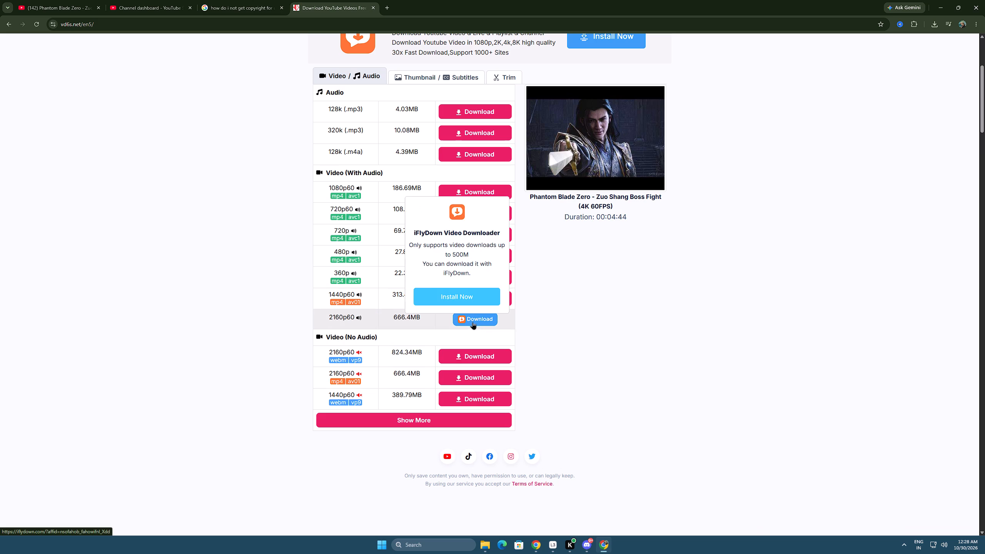
click(468, 379)
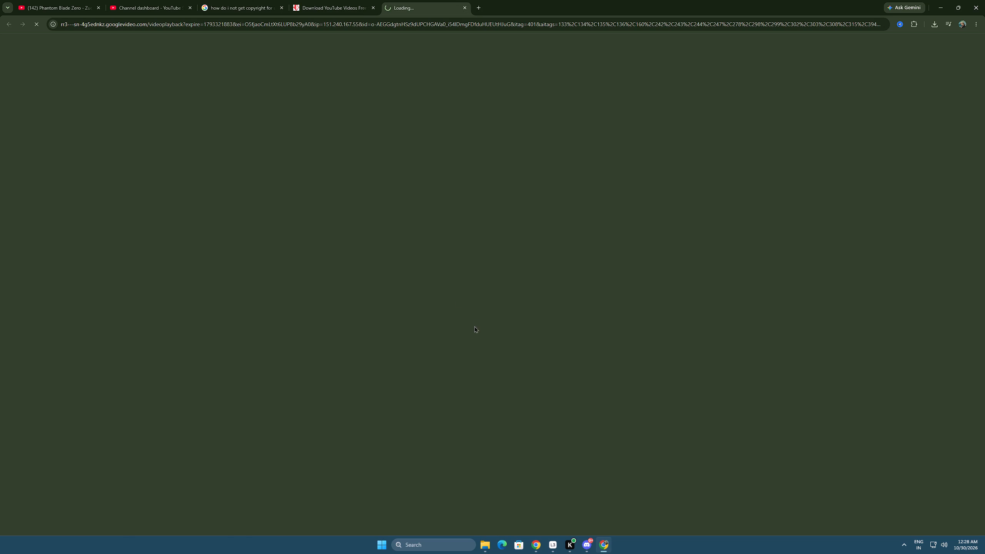
click(324, 0)
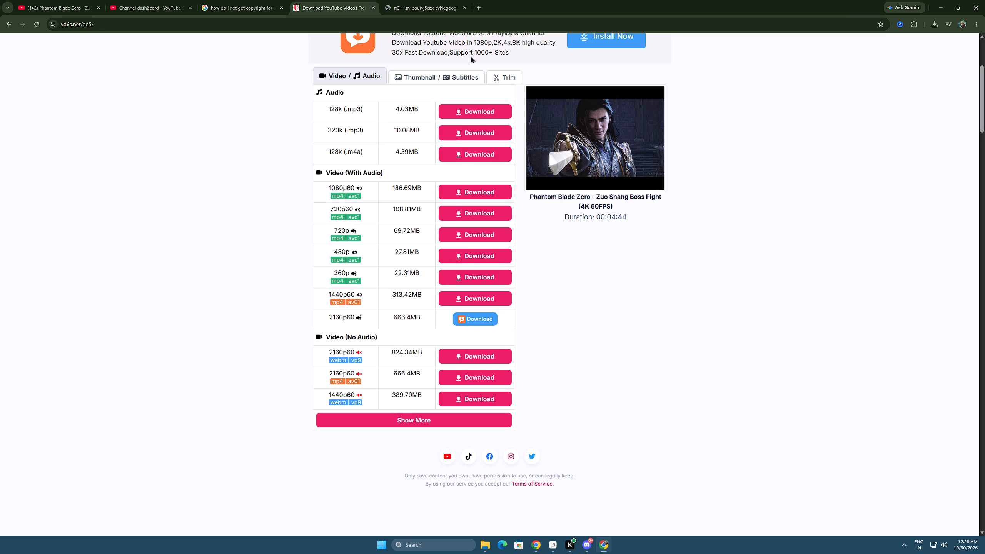
click(444, 2)
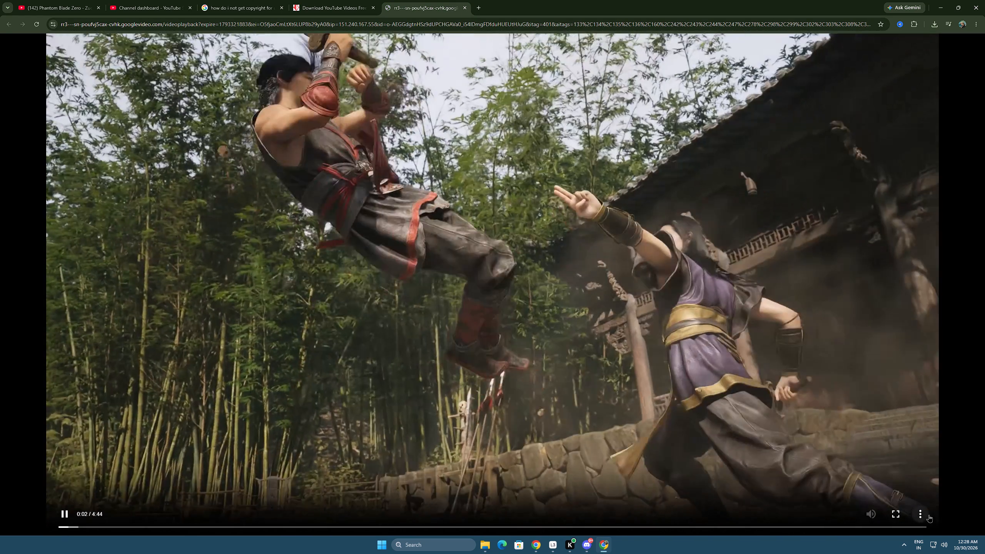
click(917, 516)
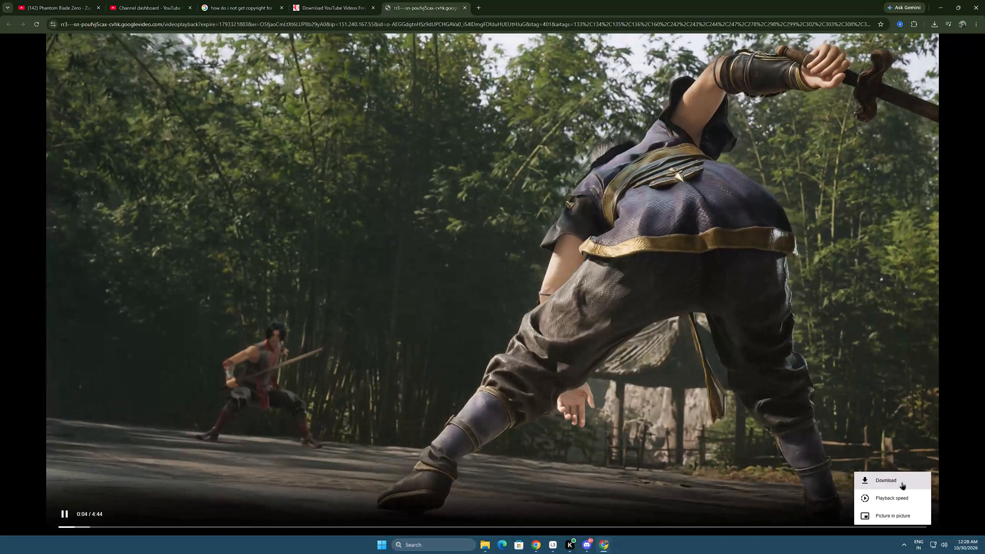
click(902, 482)
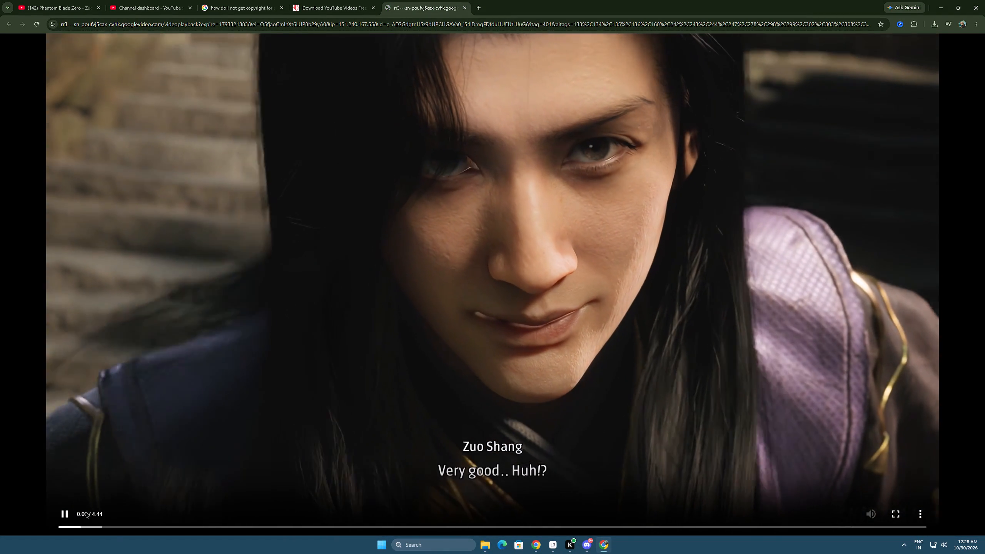
click(68, 512)
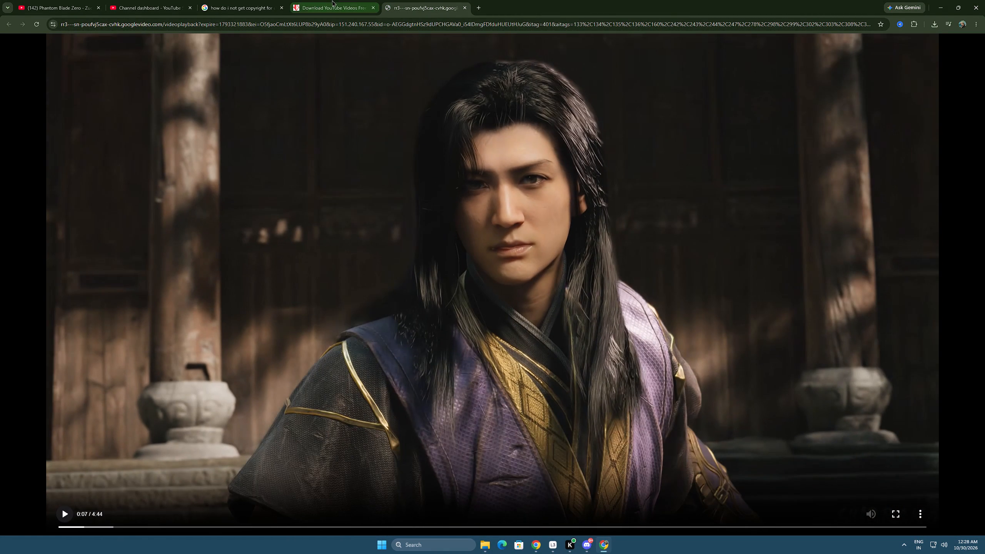
On the Vd6s page, start downloading the video's audio as a 320k MP3.
click(332, 0)
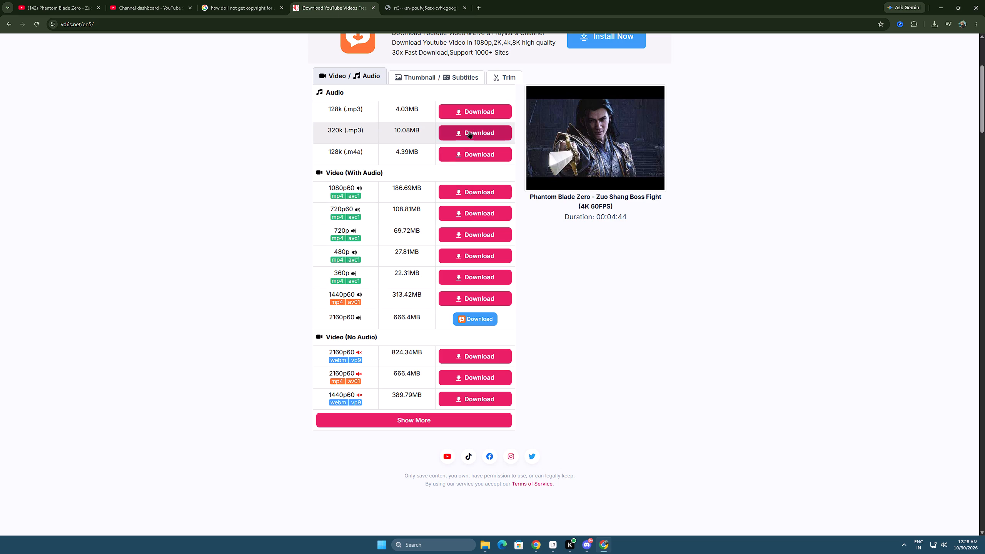
click(476, 132)
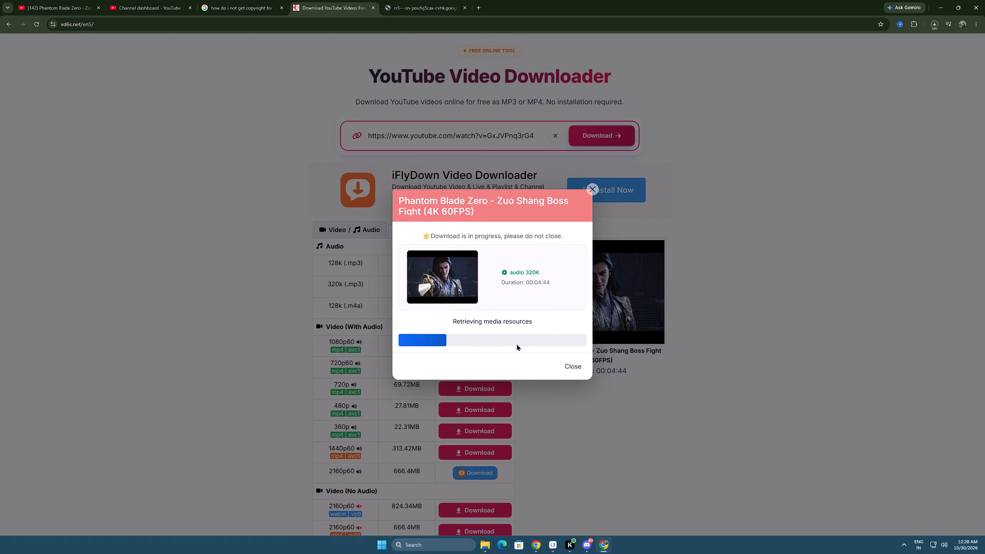